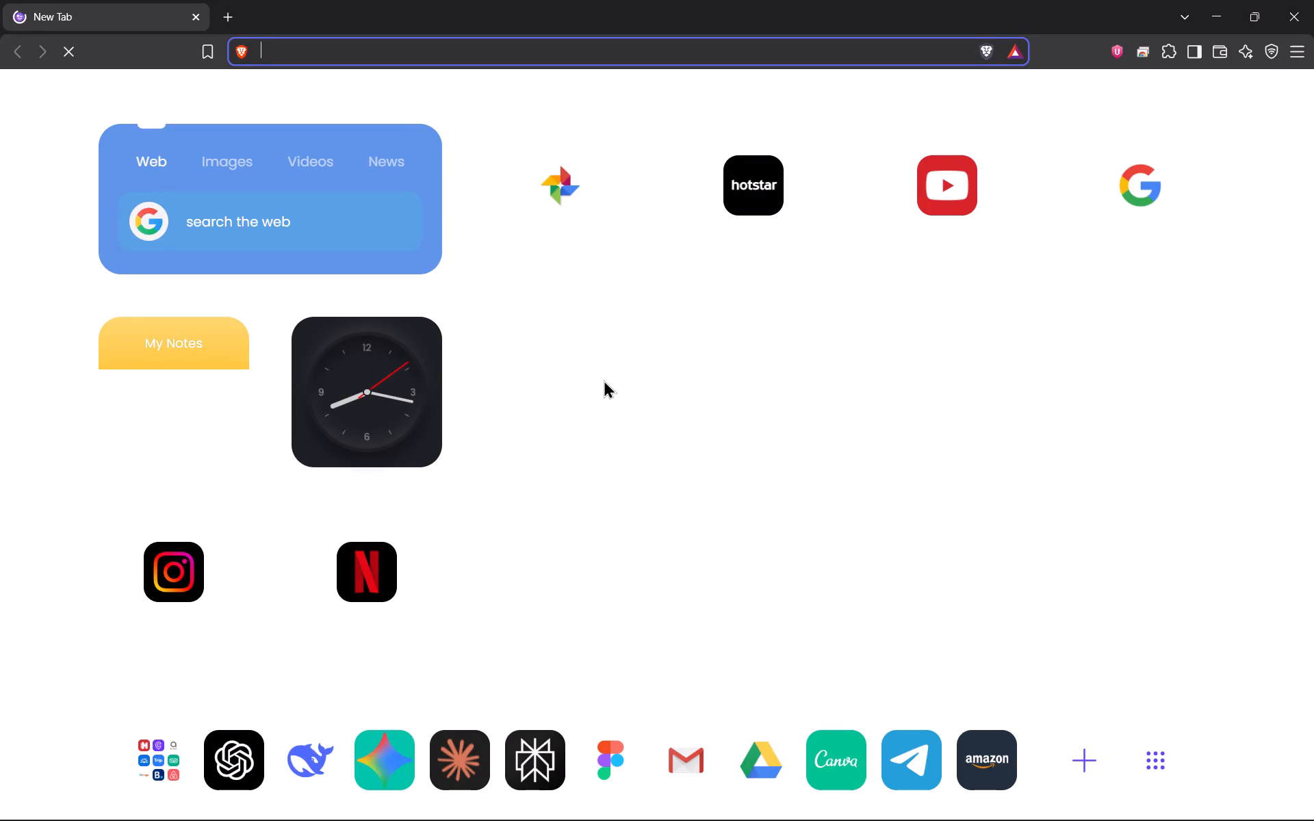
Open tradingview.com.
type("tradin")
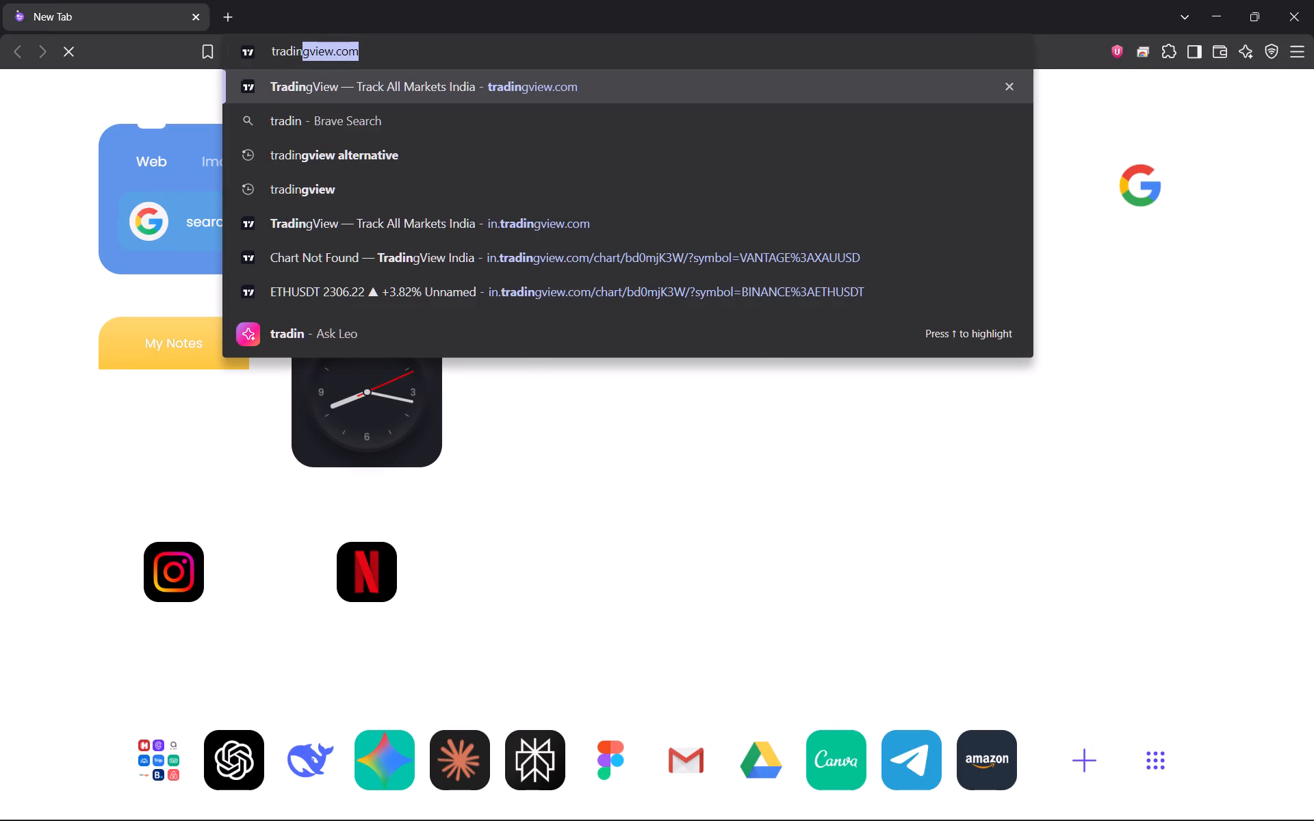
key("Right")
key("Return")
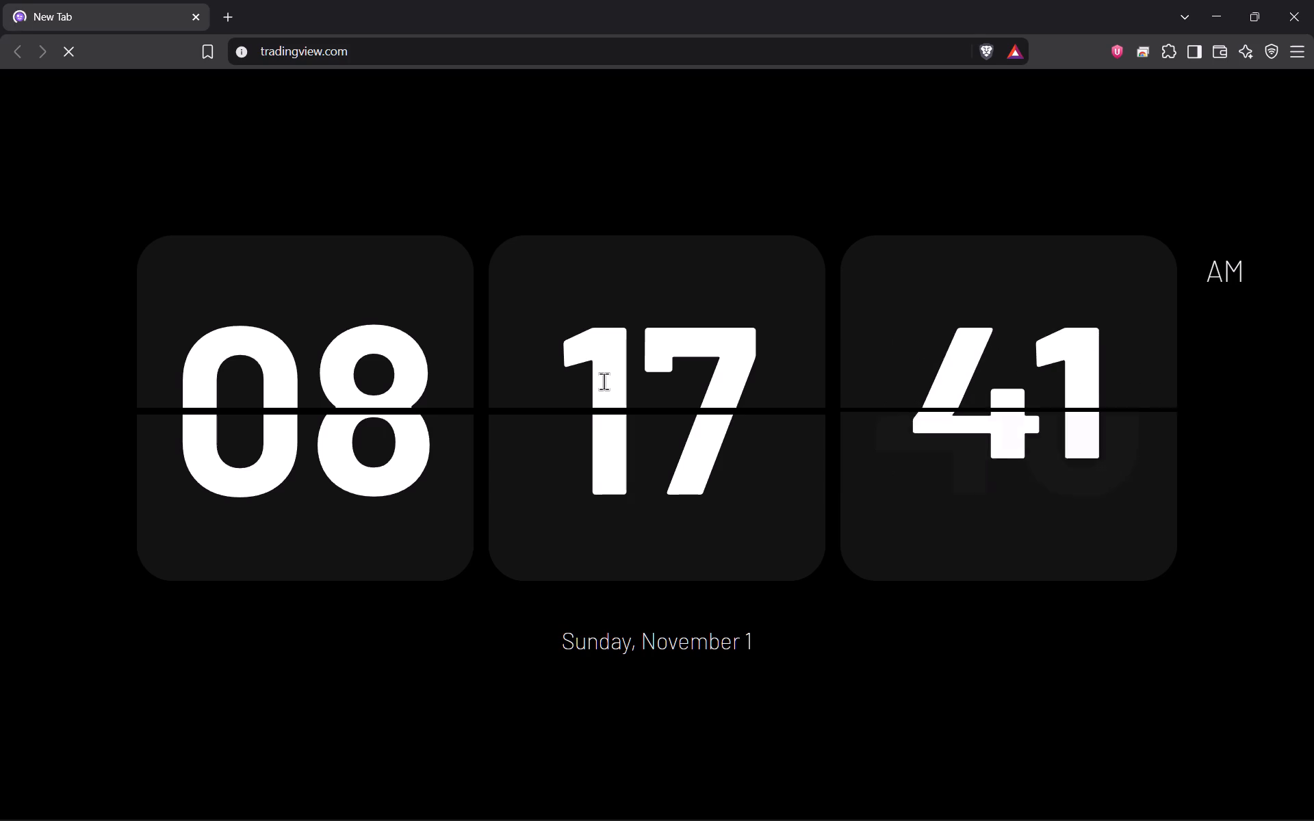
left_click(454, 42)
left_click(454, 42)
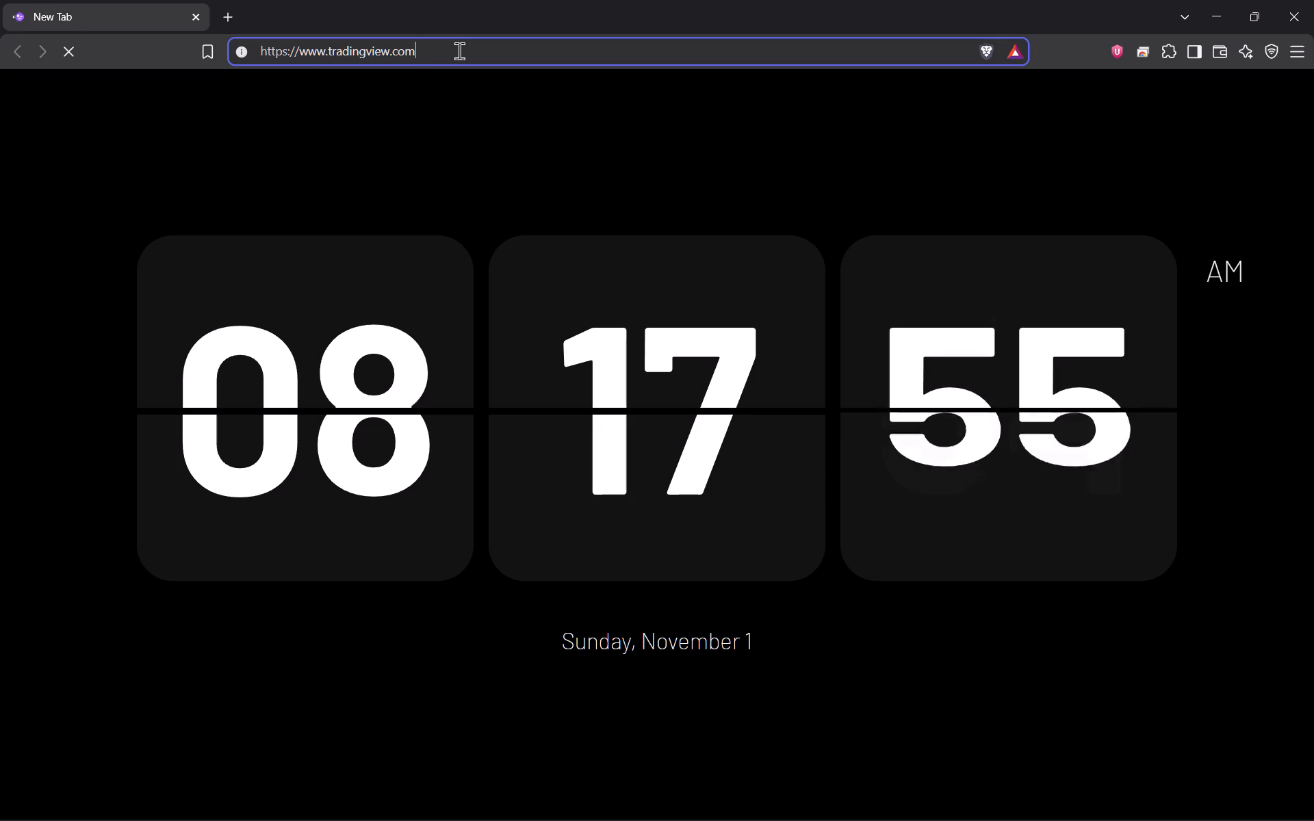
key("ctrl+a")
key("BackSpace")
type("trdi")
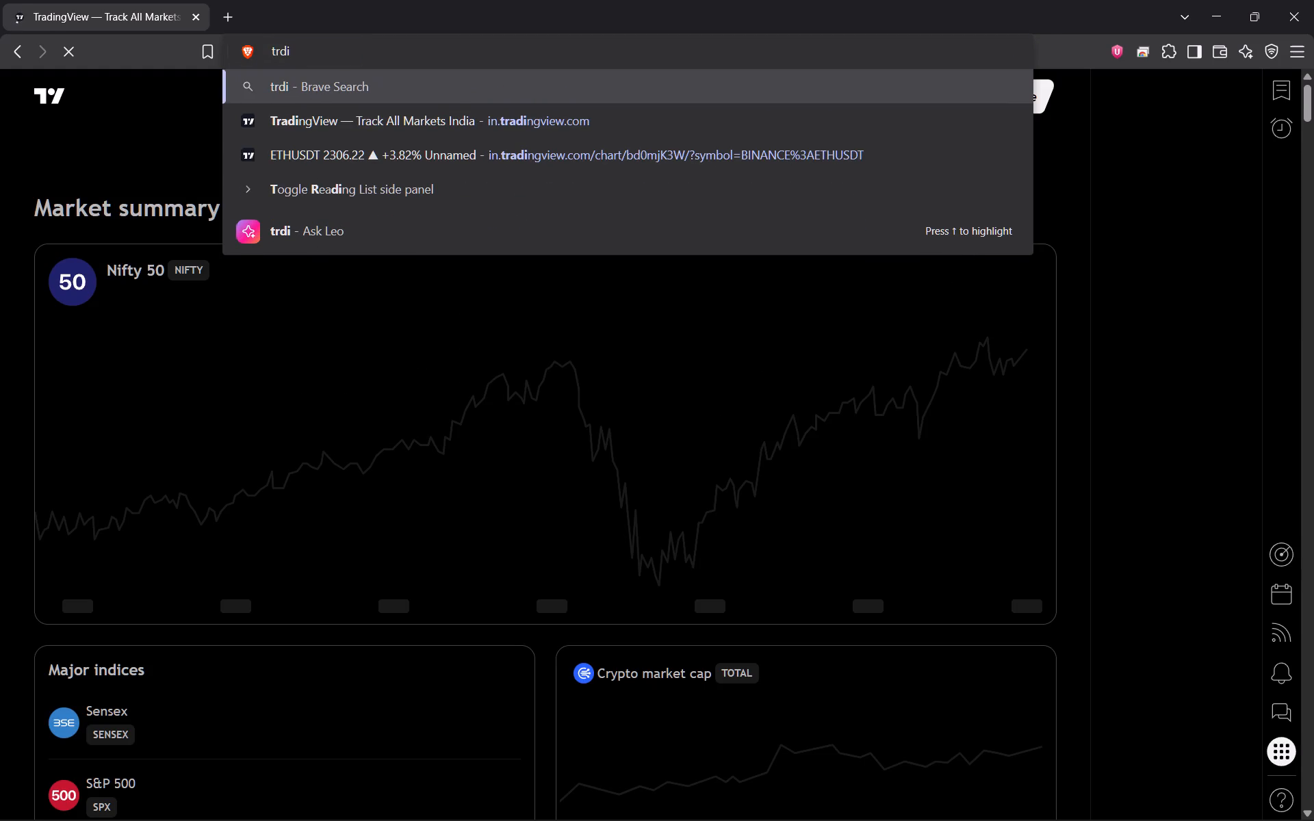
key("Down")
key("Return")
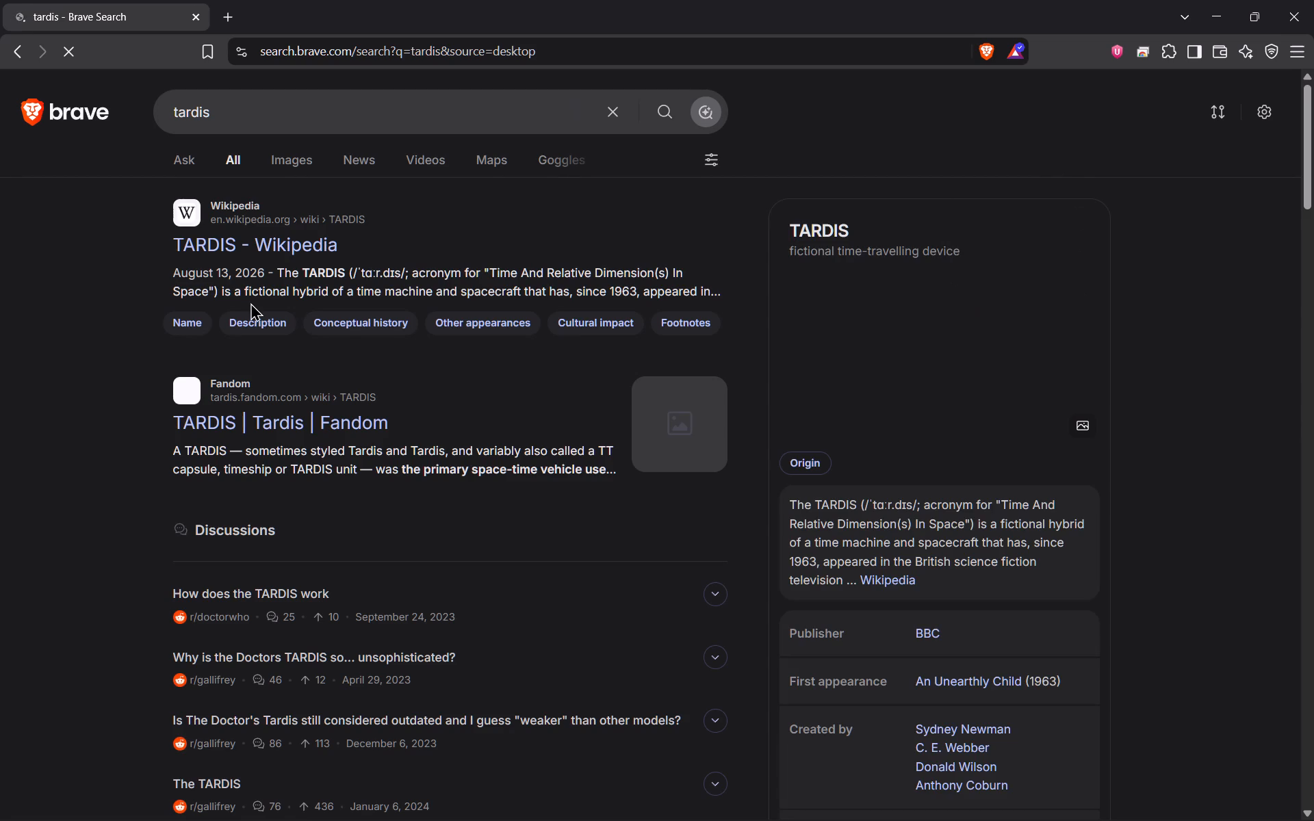
Replace the search page address with tradingview.com and load the TradingView site.
left_click(324, 48)
key("ctrl+a")
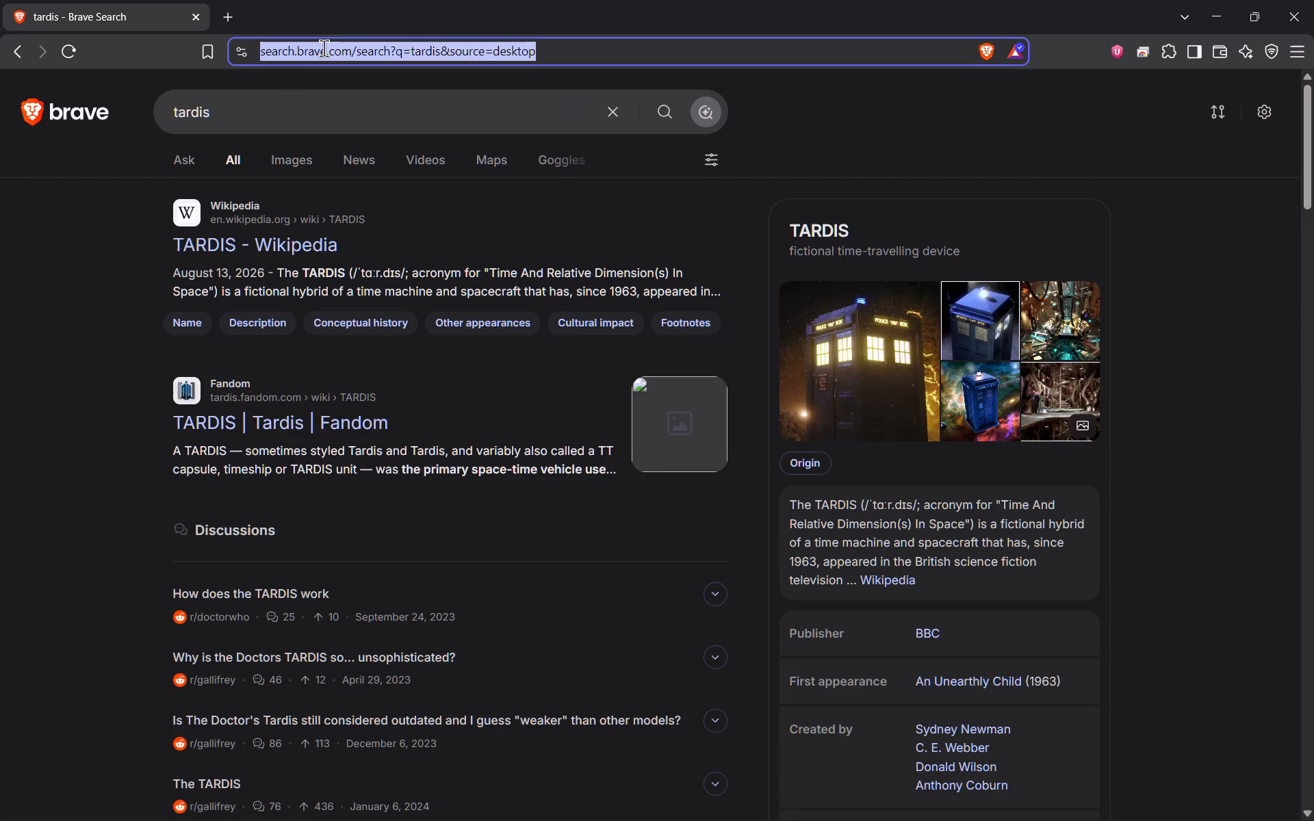
key("BackSpace")
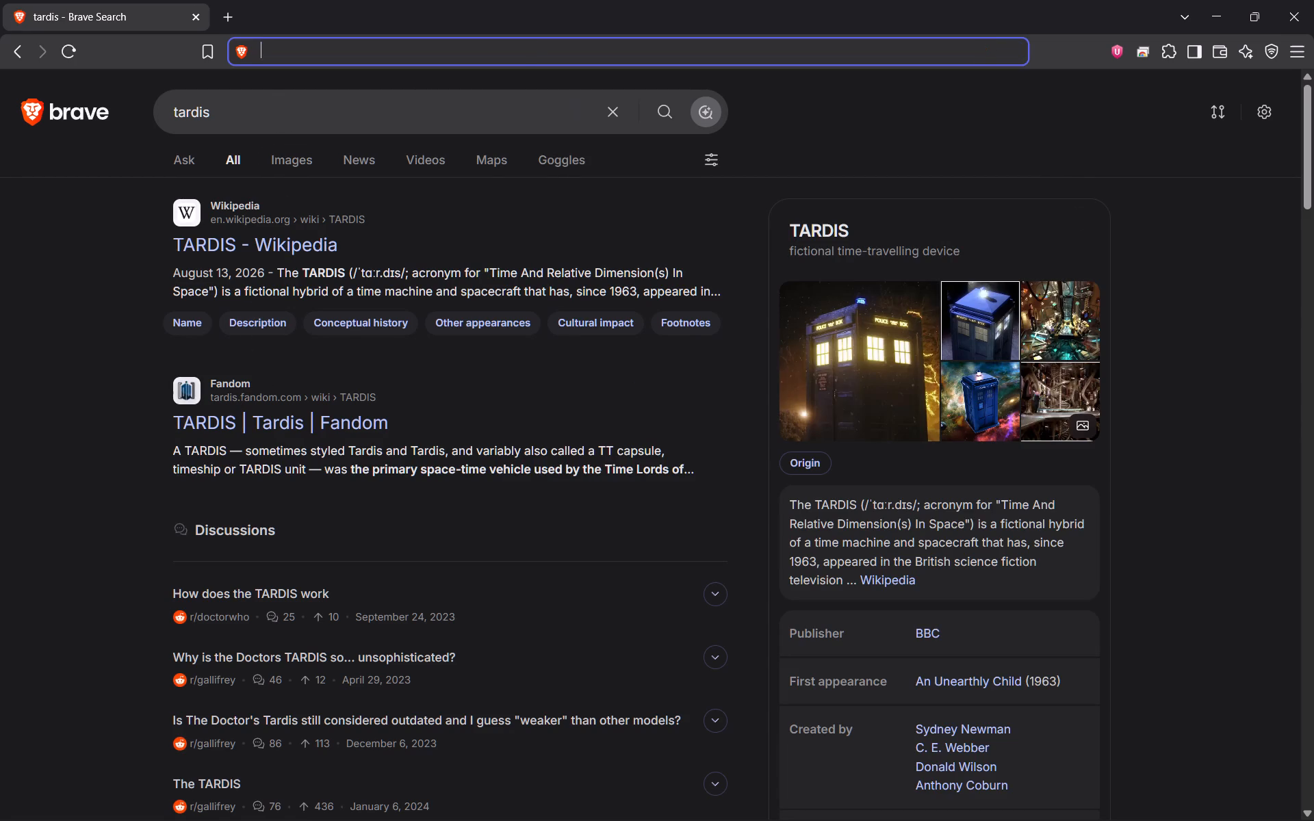
type("tra")
key("Right")
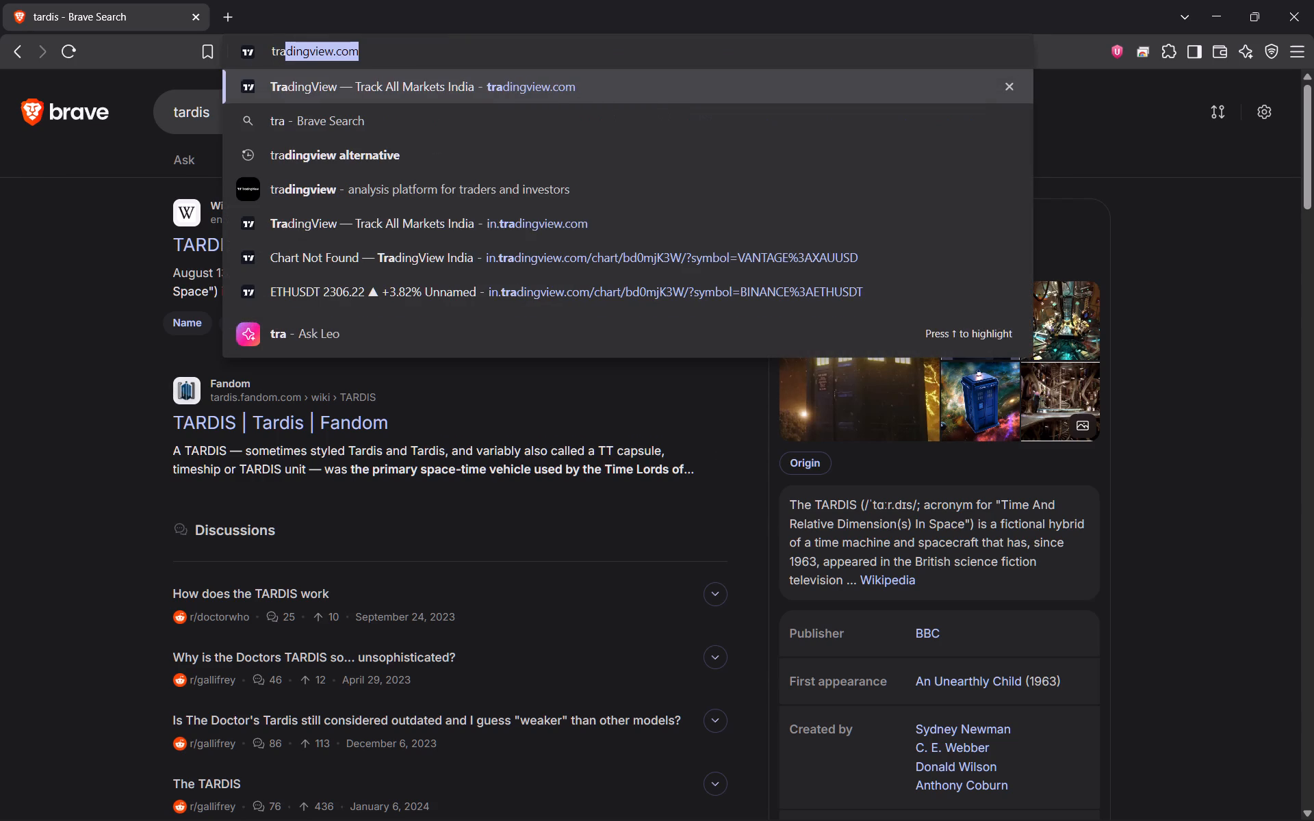
key("Return")
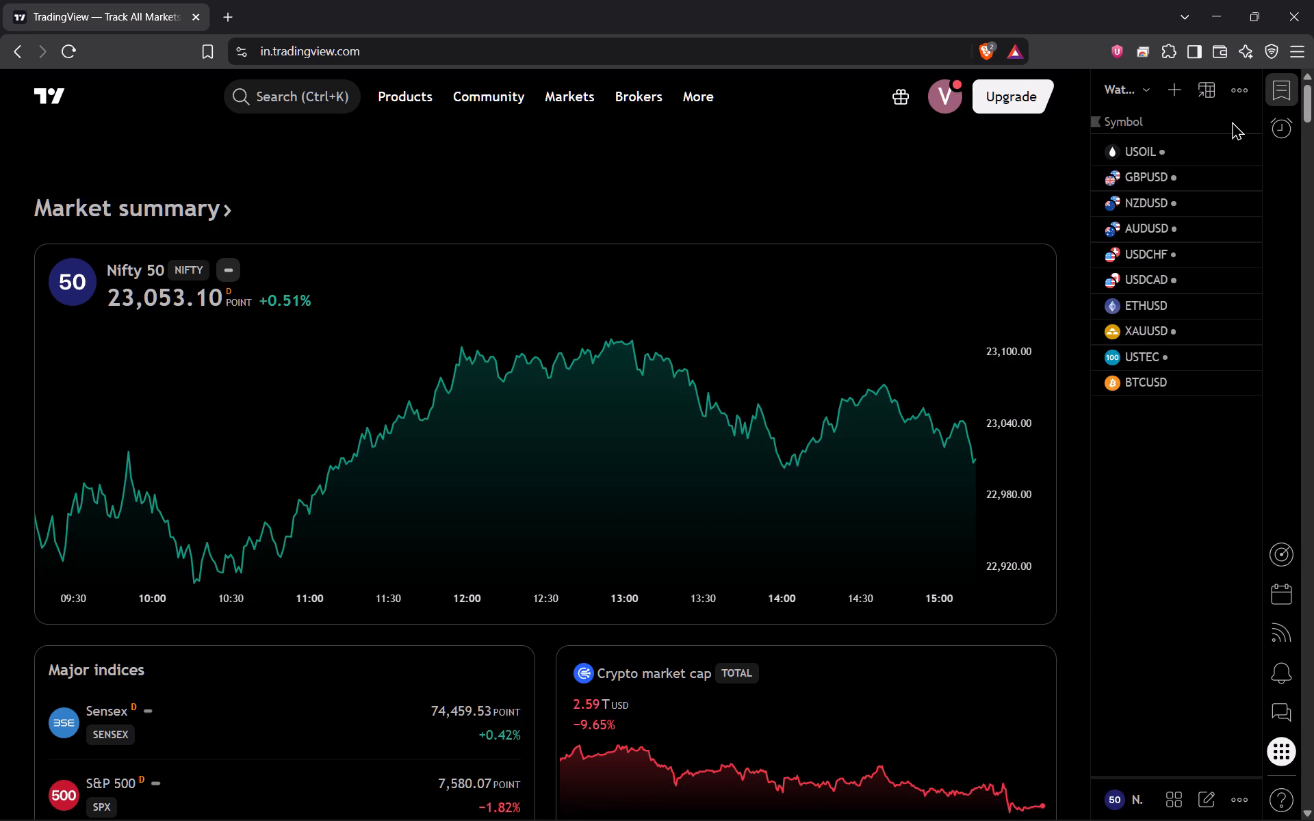
Open BTCUSD from the watchlist as a full chart.
left_click(1142, 332)
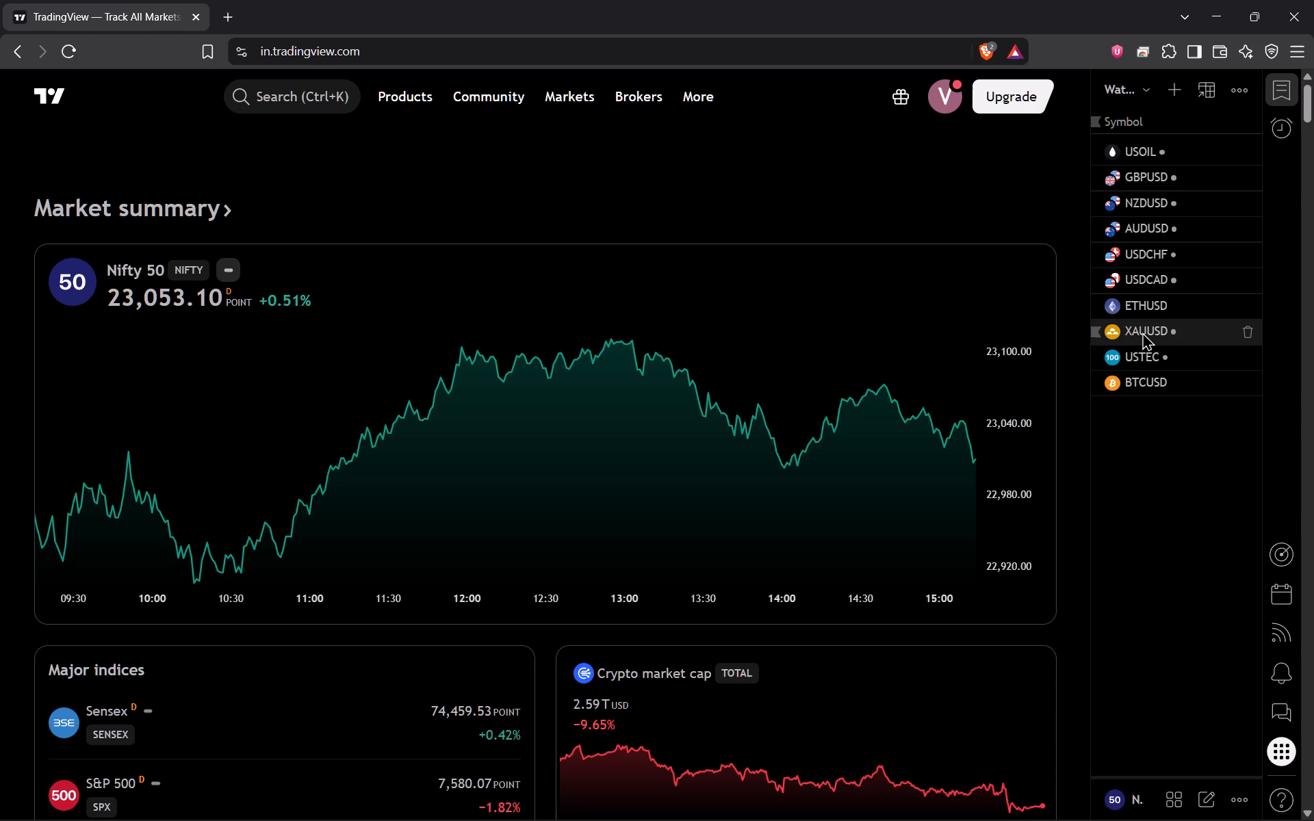
left_click(1157, 384)
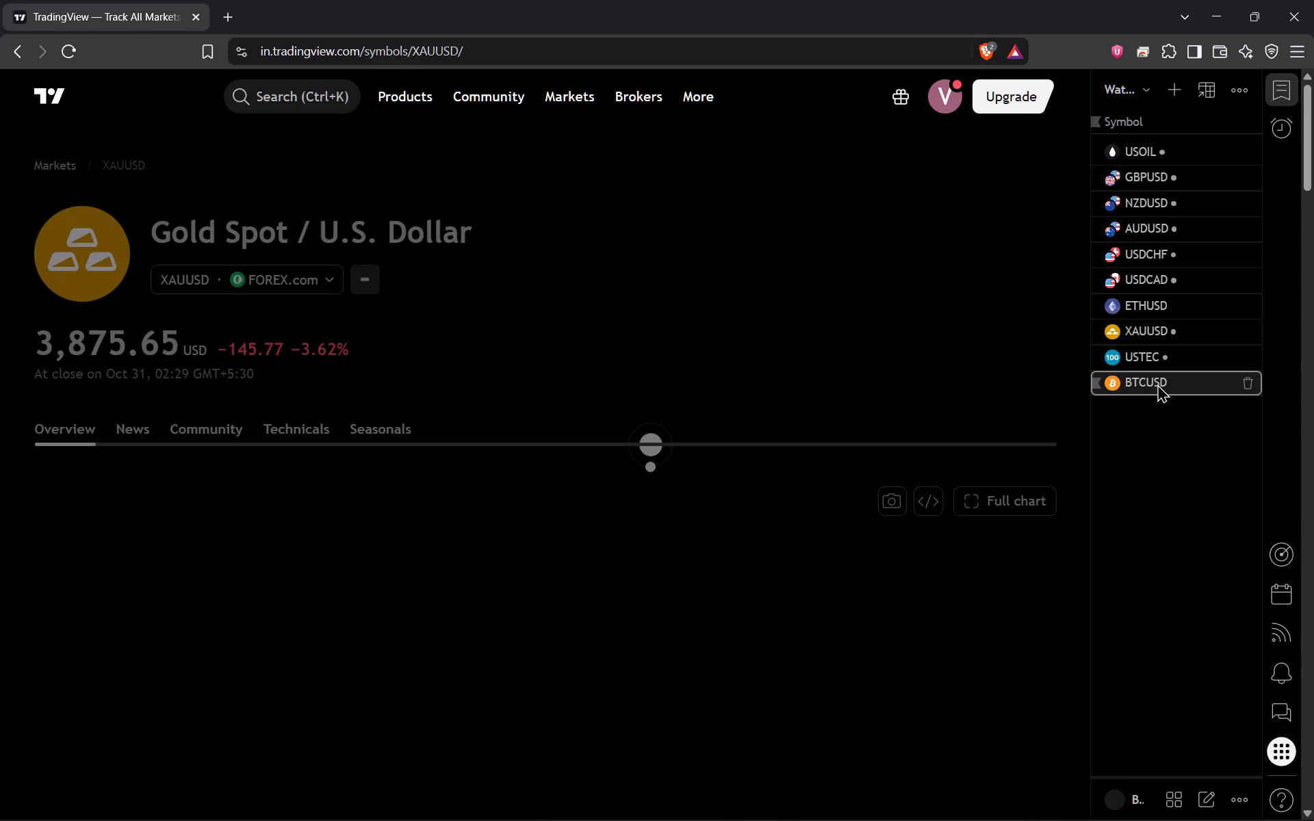
left_click(974, 497)
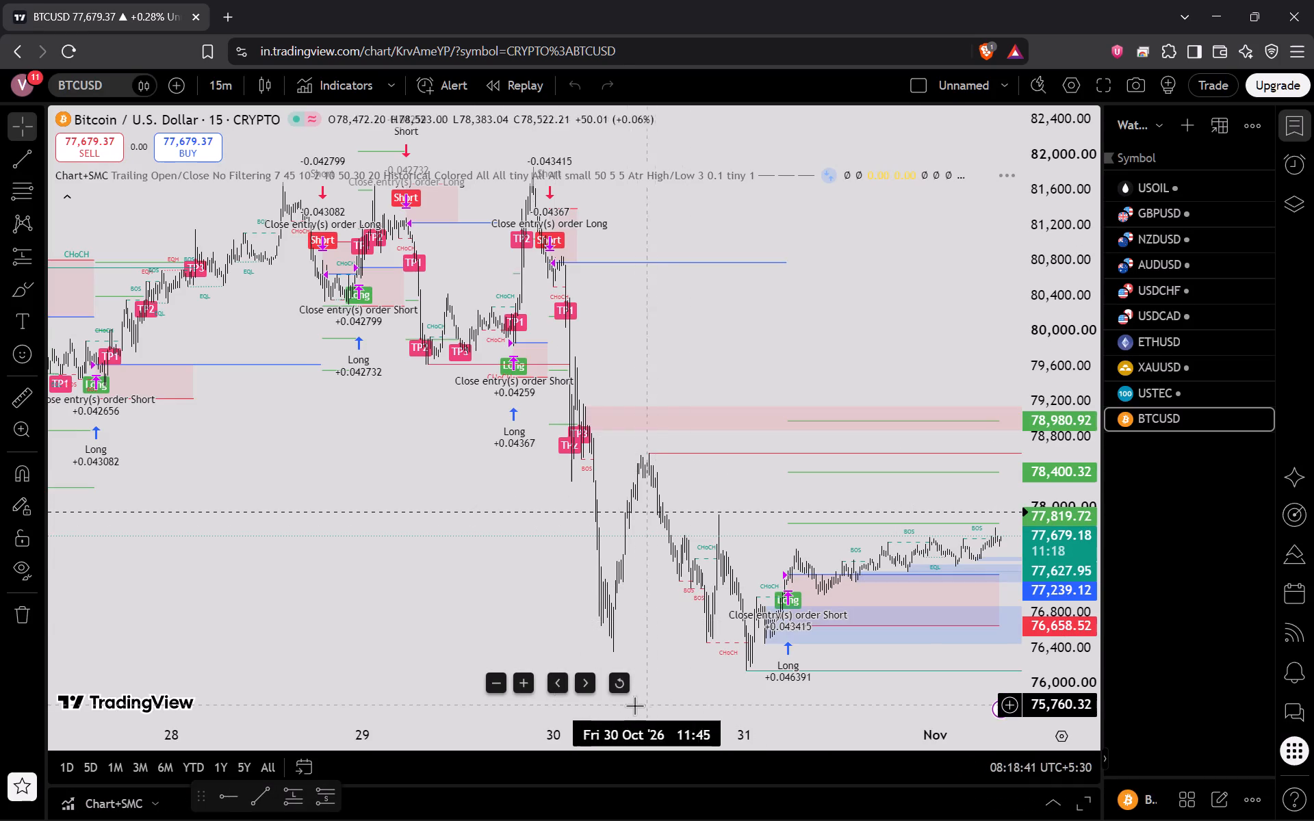
Examine the BTCUSD 15-minute chart with the Chart+SMC indicator, from the latest candles back through the October signals.
left_click(622, 689)
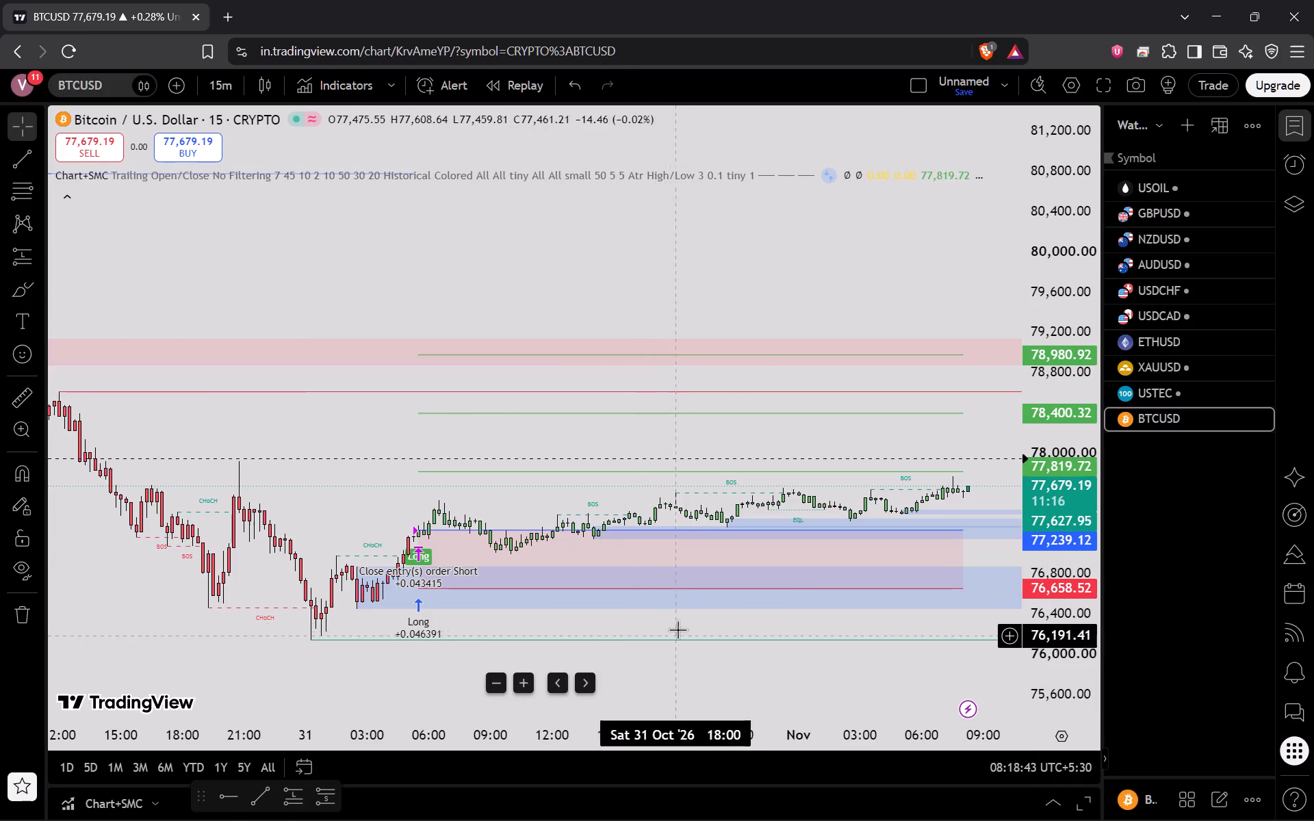
left_click_drag(805, 429, 402, 452)
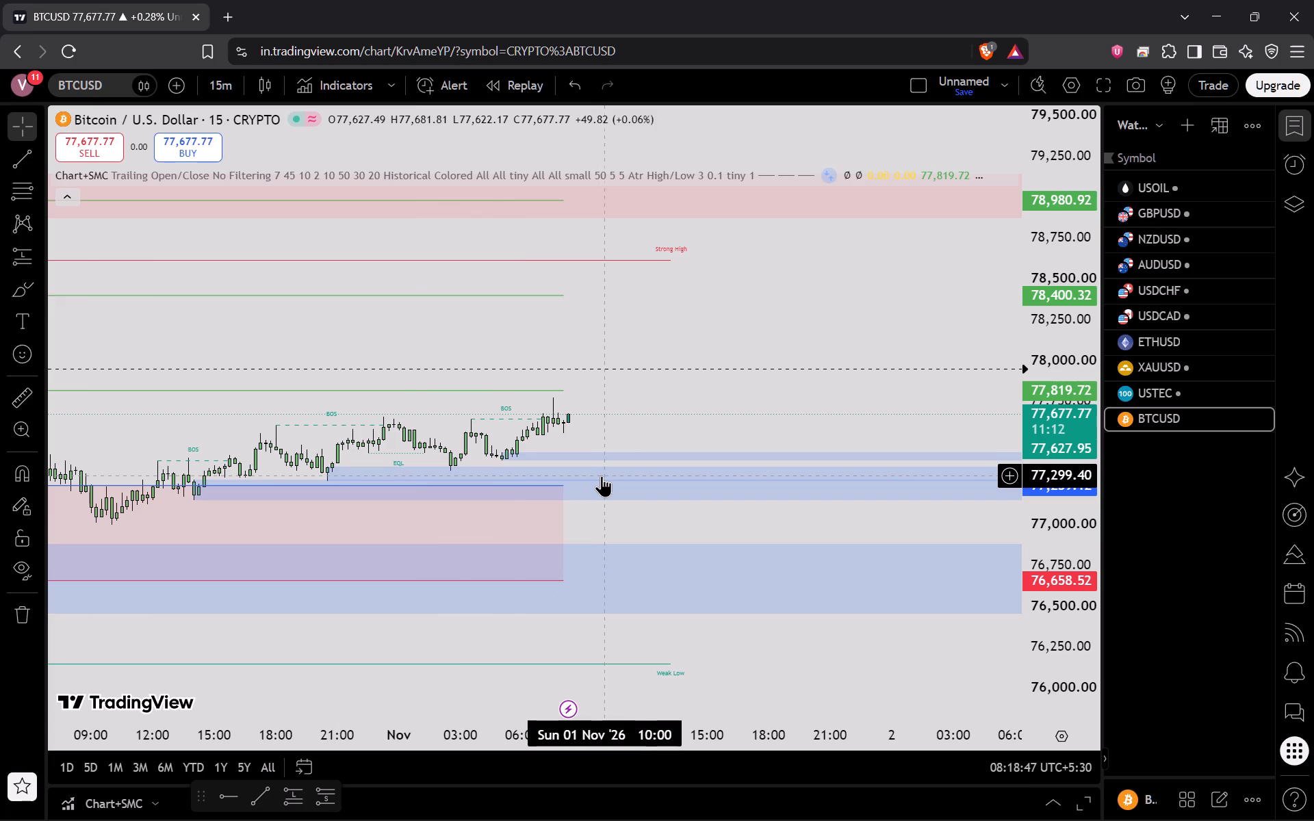
scroll(649, 436, "down", 9)
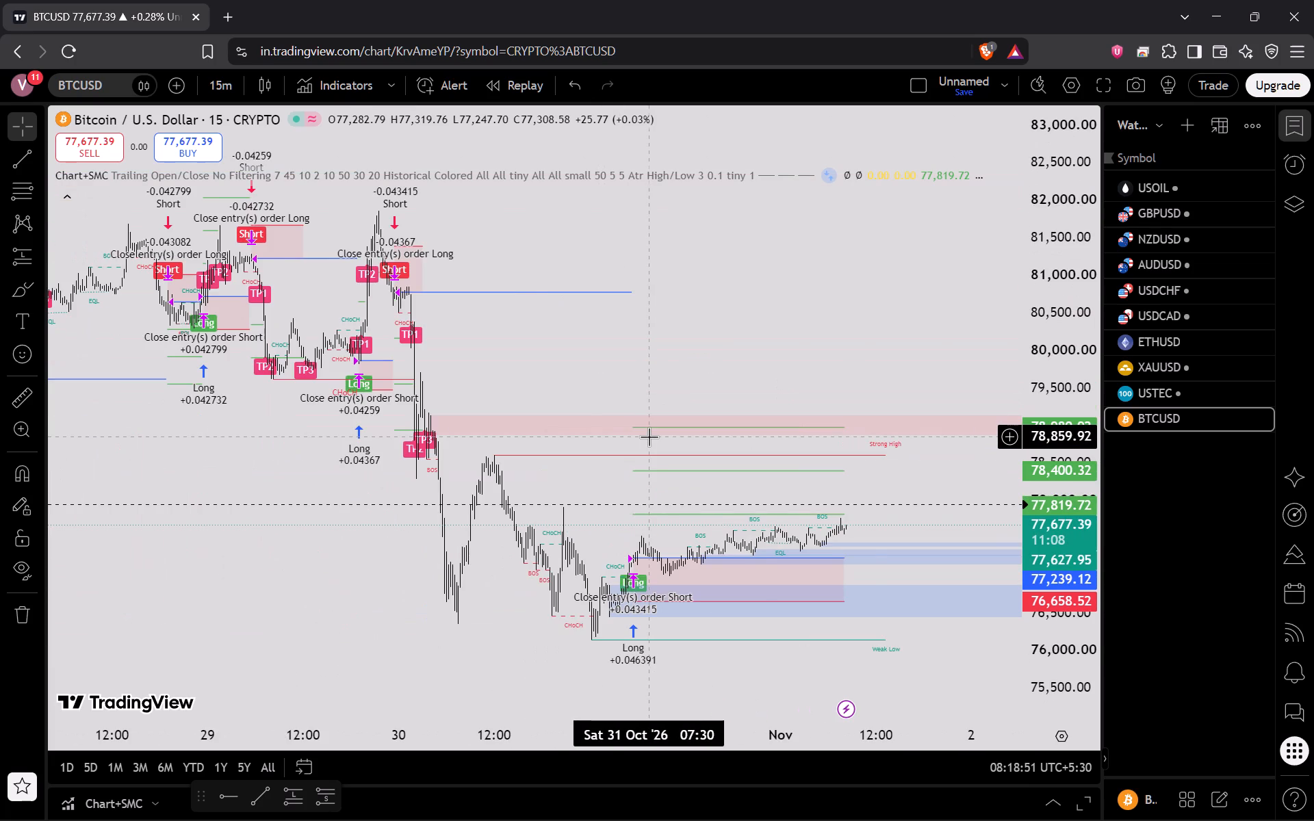
scroll(649, 436, "down", 15)
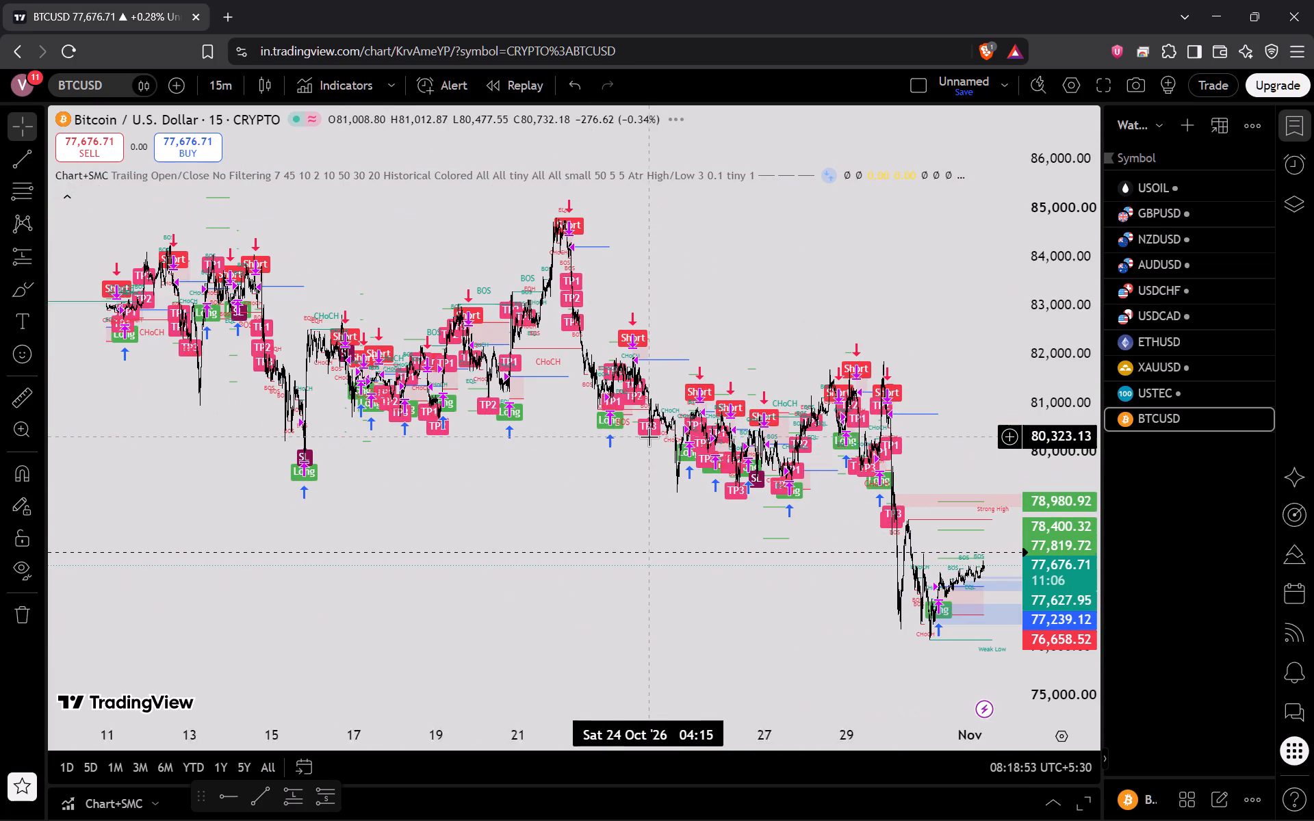
scroll(649, 436, "down", 8)
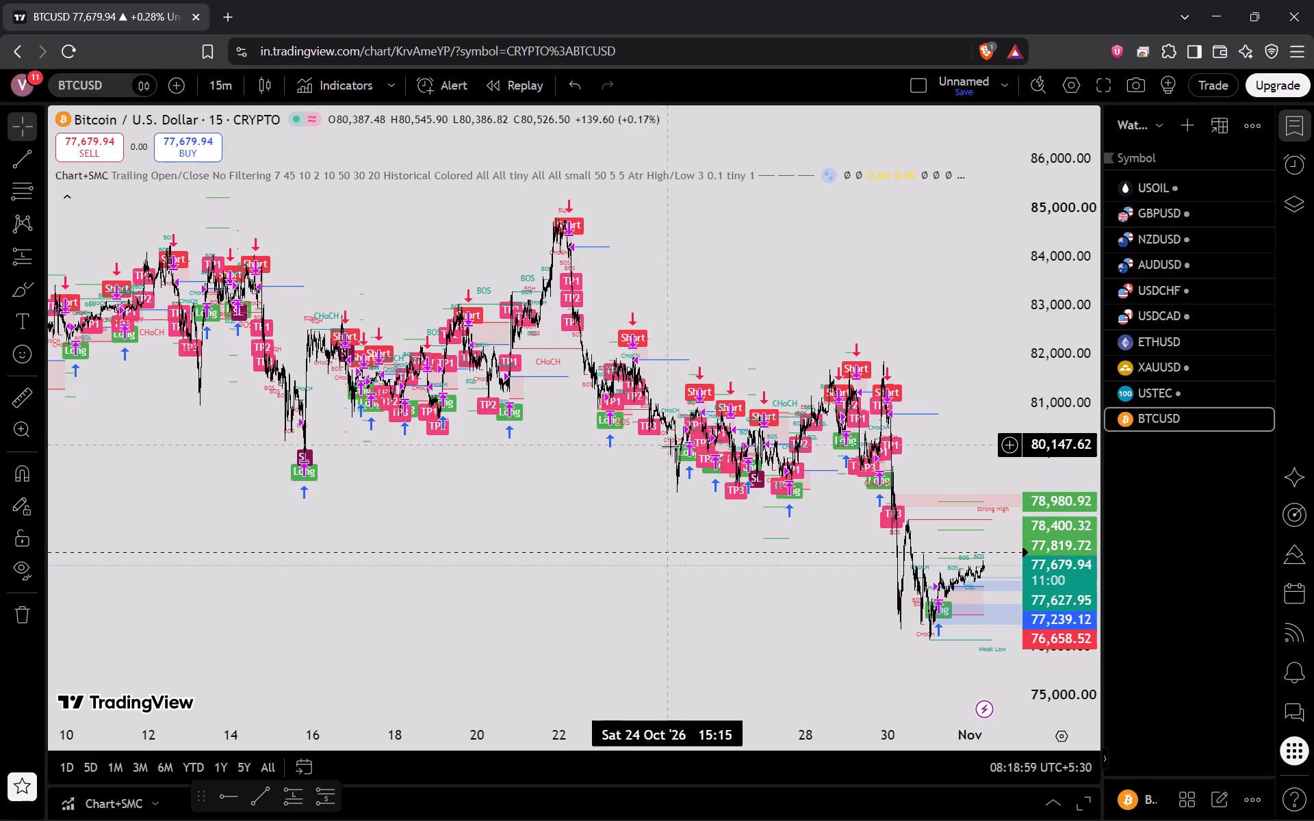
left_click_drag(802, 573, 748, 562)
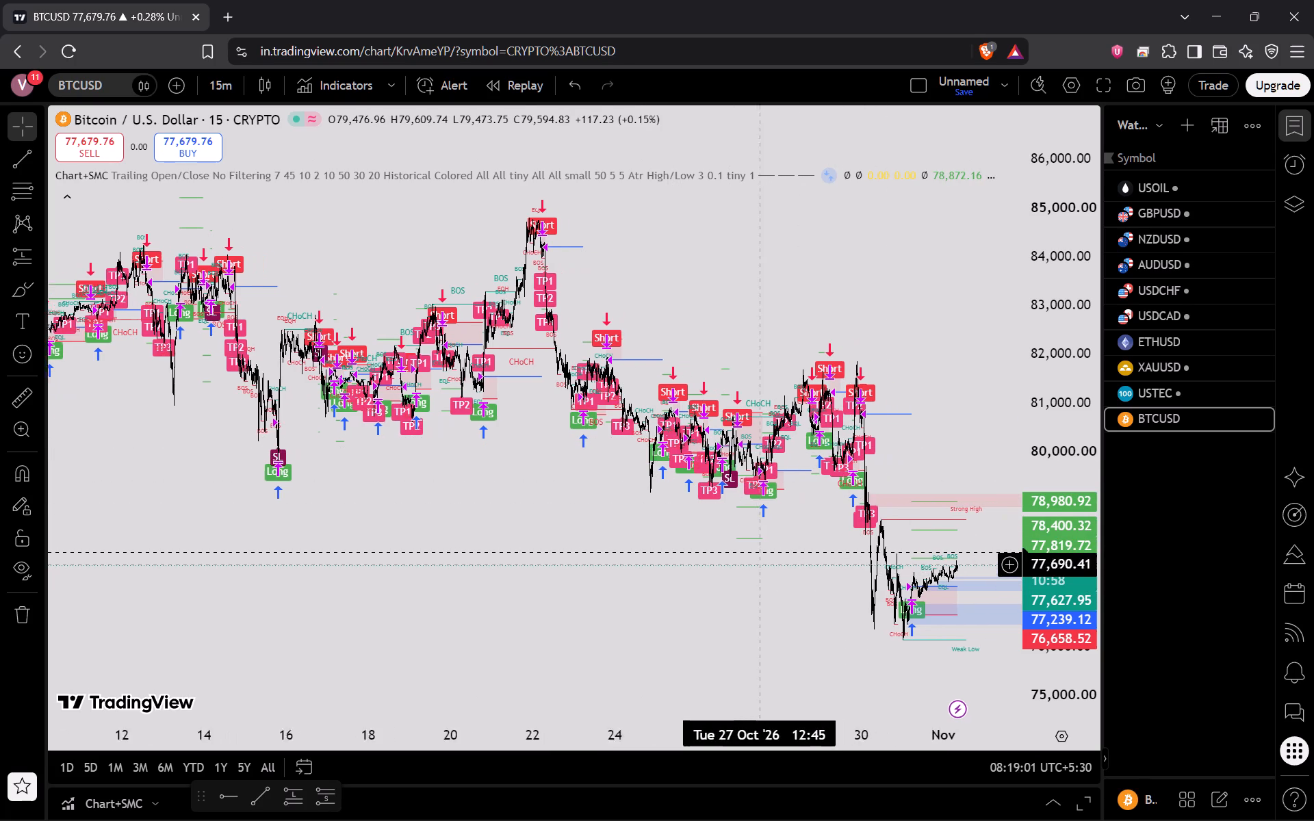
Examine the latest BTCUSD 15-minute candles around 1 November against the most recent Long signal, target levels and support and resistance zones.
left_click_drag(748, 562, 437, 593)
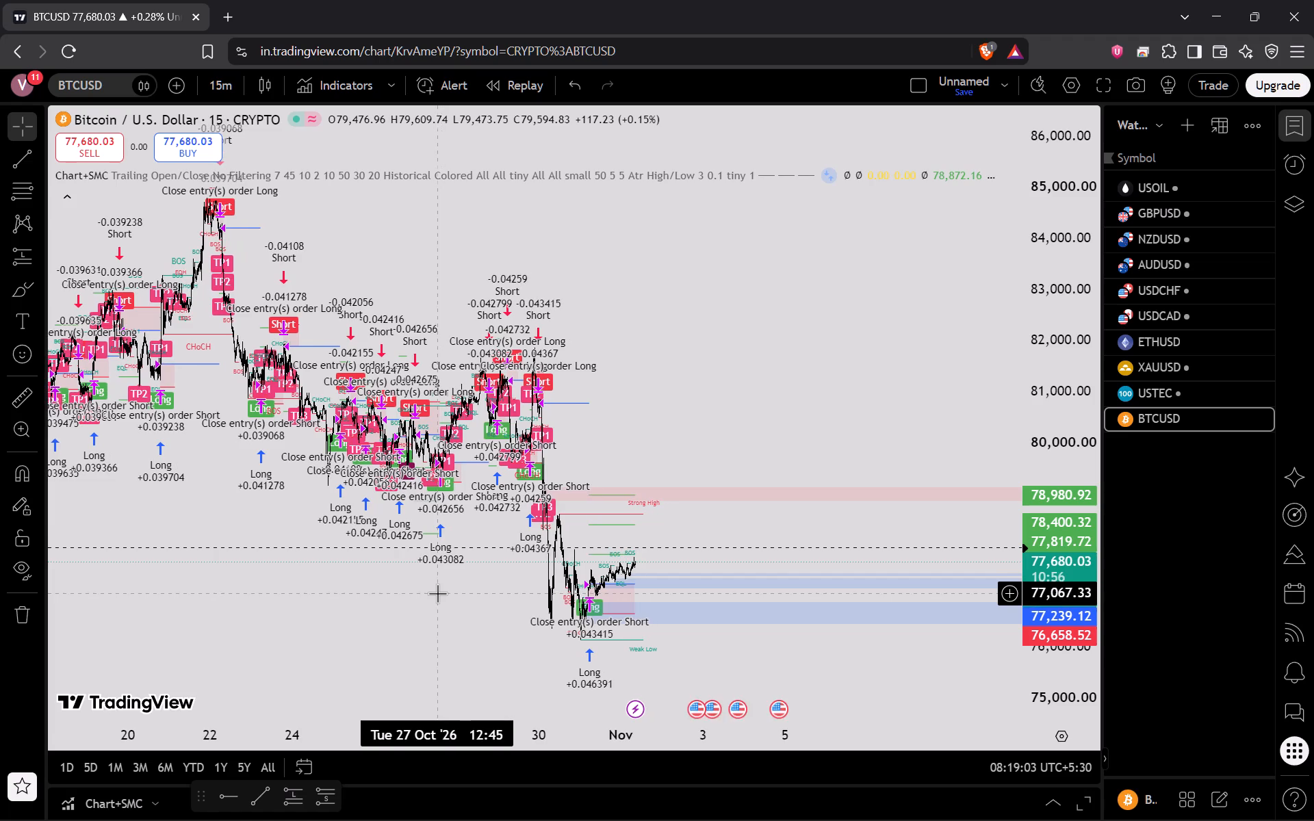
scroll(437, 593, "up", 5)
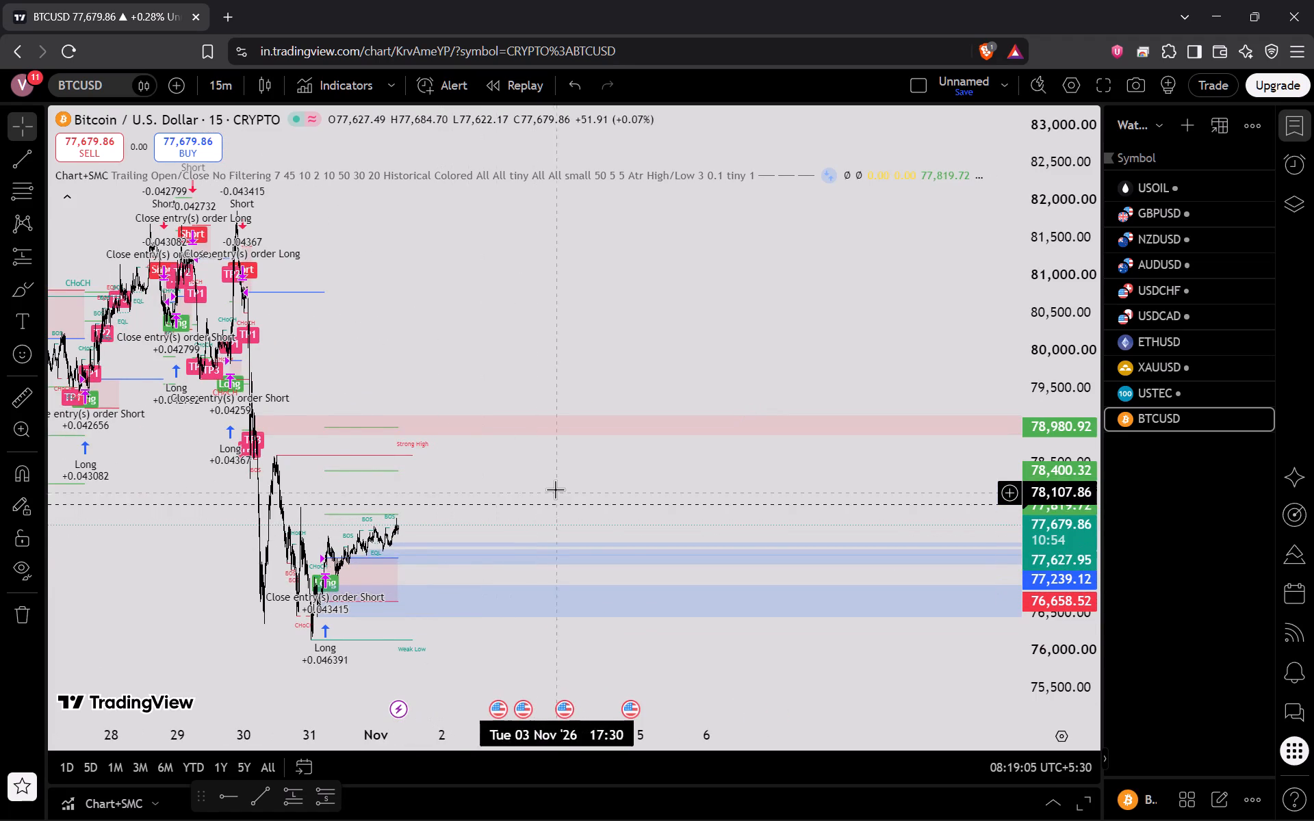
left_click_drag(548, 487, 894, 482)
scroll(862, 492, "up", 9)
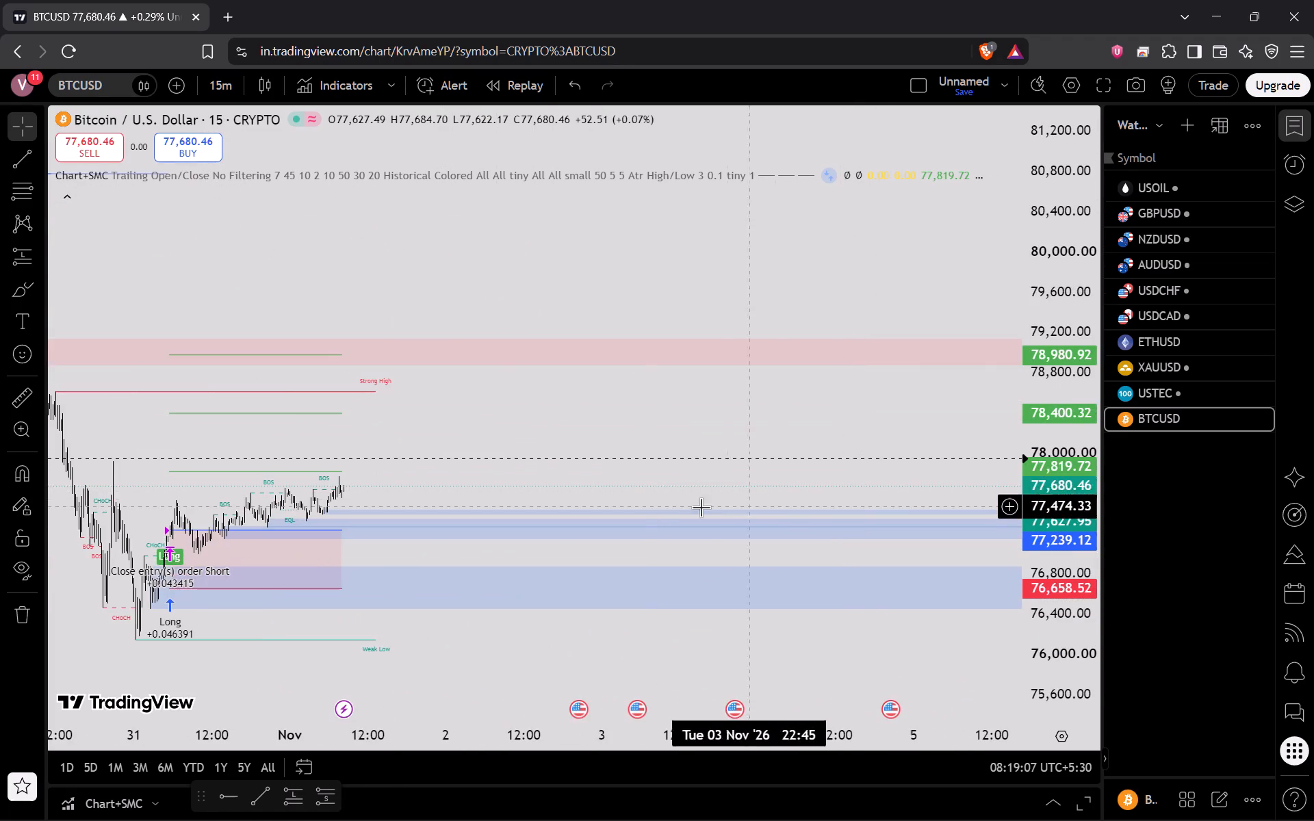
left_click_drag(484, 419, 743, 439)
left_click_drag(1040, 616, 1042, 612)
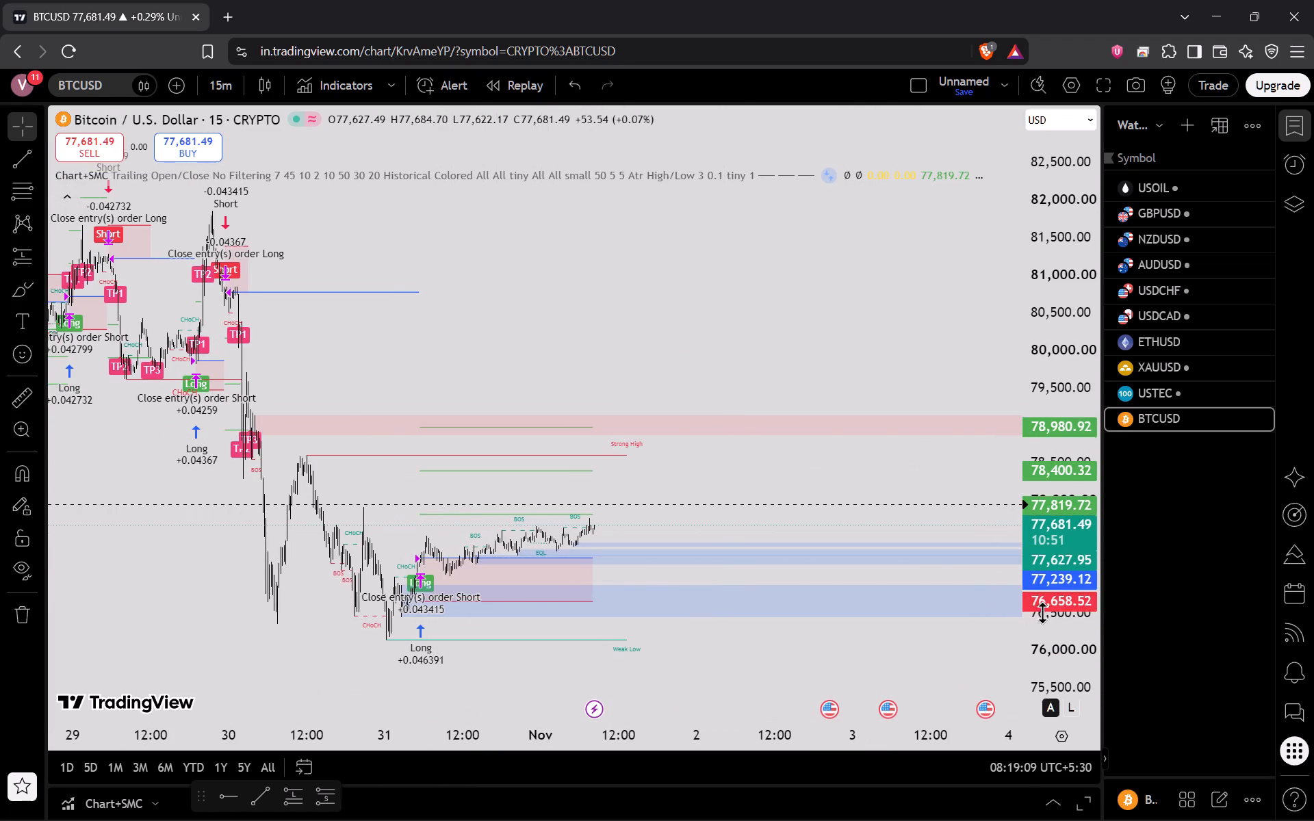
left_click_drag(1042, 612, 1022, 353)
left_click_drag(822, 505, 842, 275)
scroll(674, 391, "up", 4)
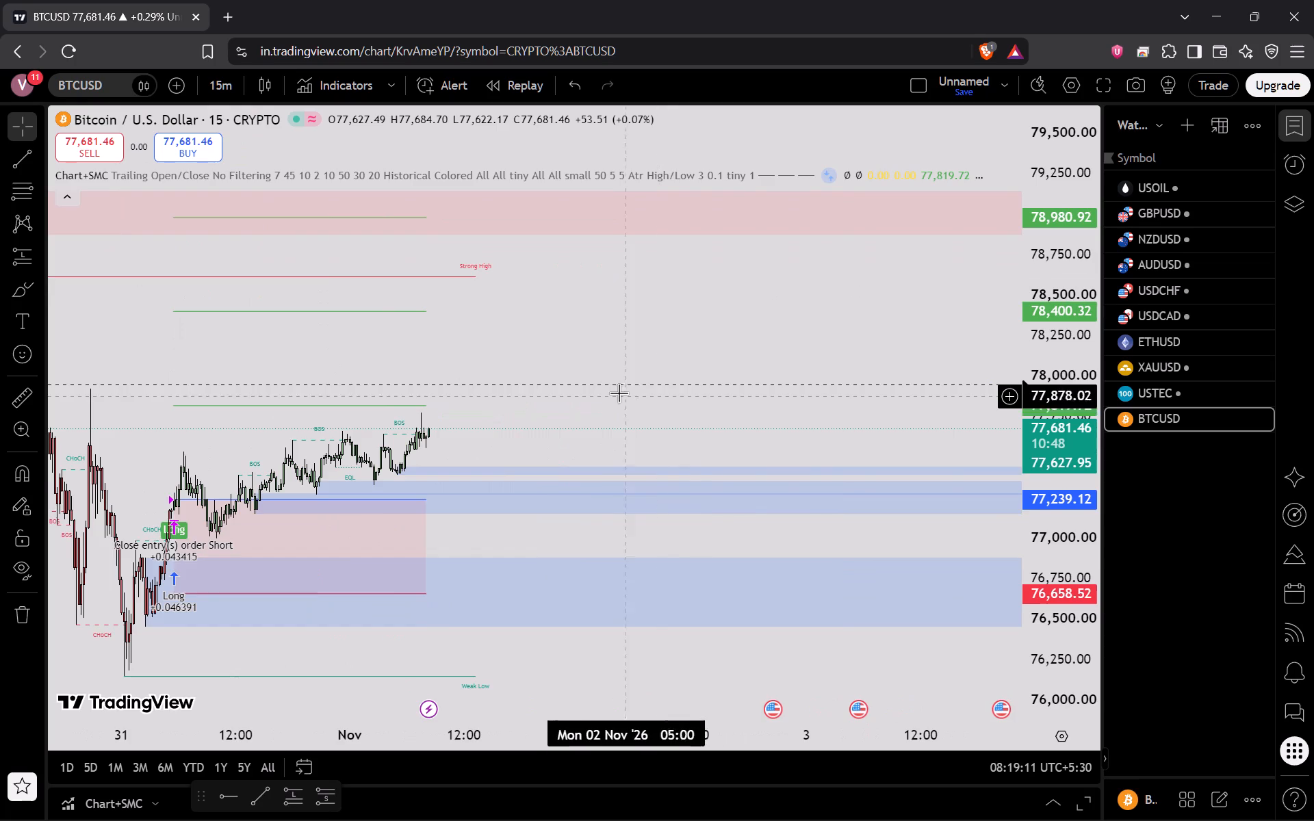
left_click_drag(619, 389, 796, 313)
scroll(695, 385, "up", 2)
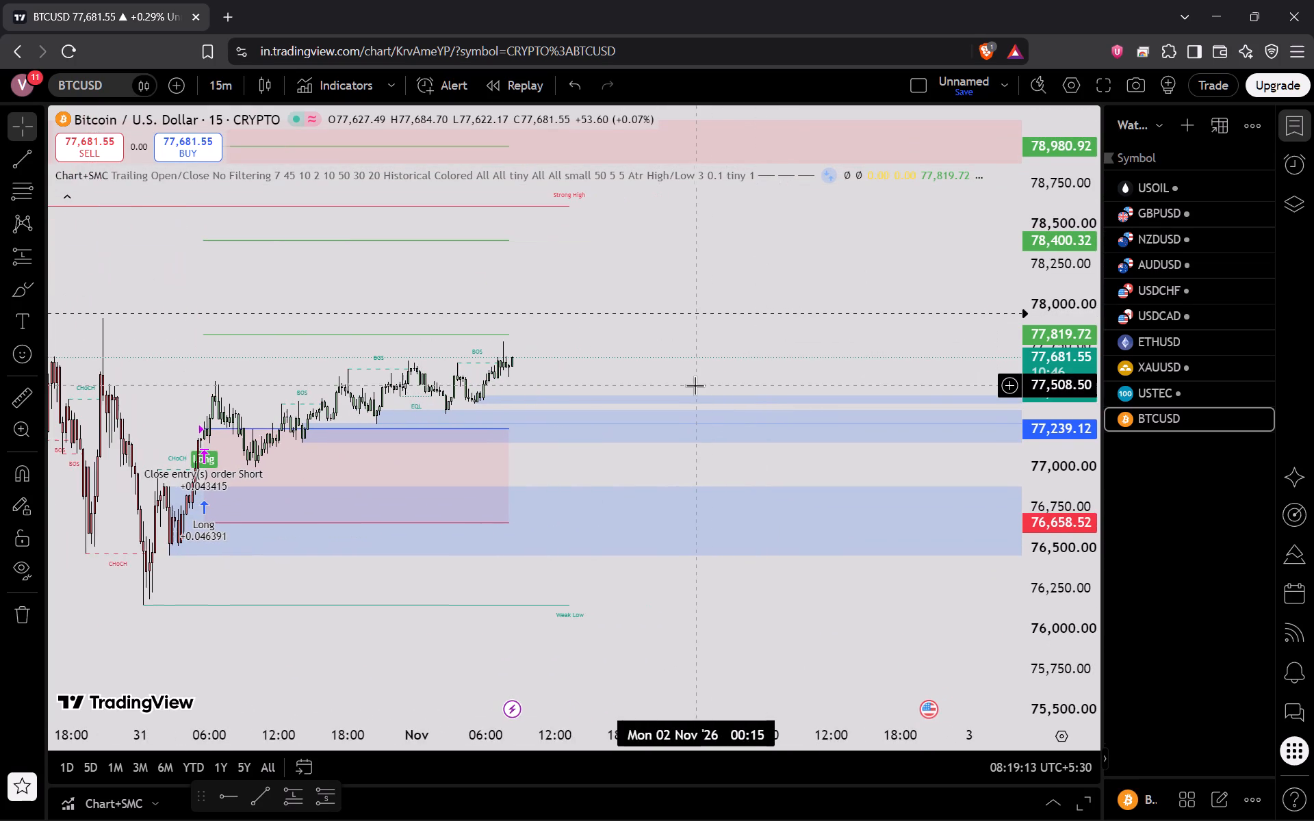
left_click_drag(645, 392, 665, 363)
Snap the TradingView window to the right half of the screen.
left_click_drag(691, 0, 1272, 370)
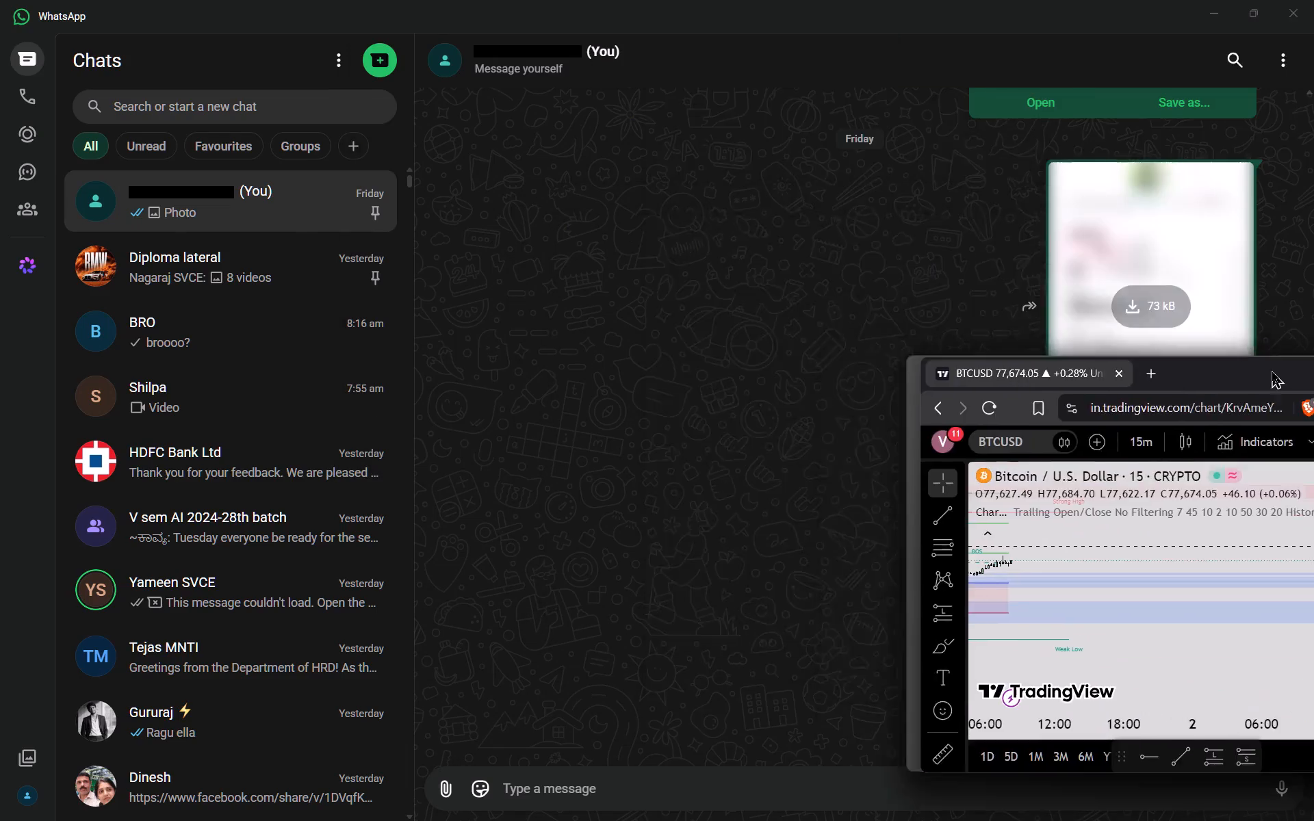
left_click_drag(1272, 370, 1313, 382)
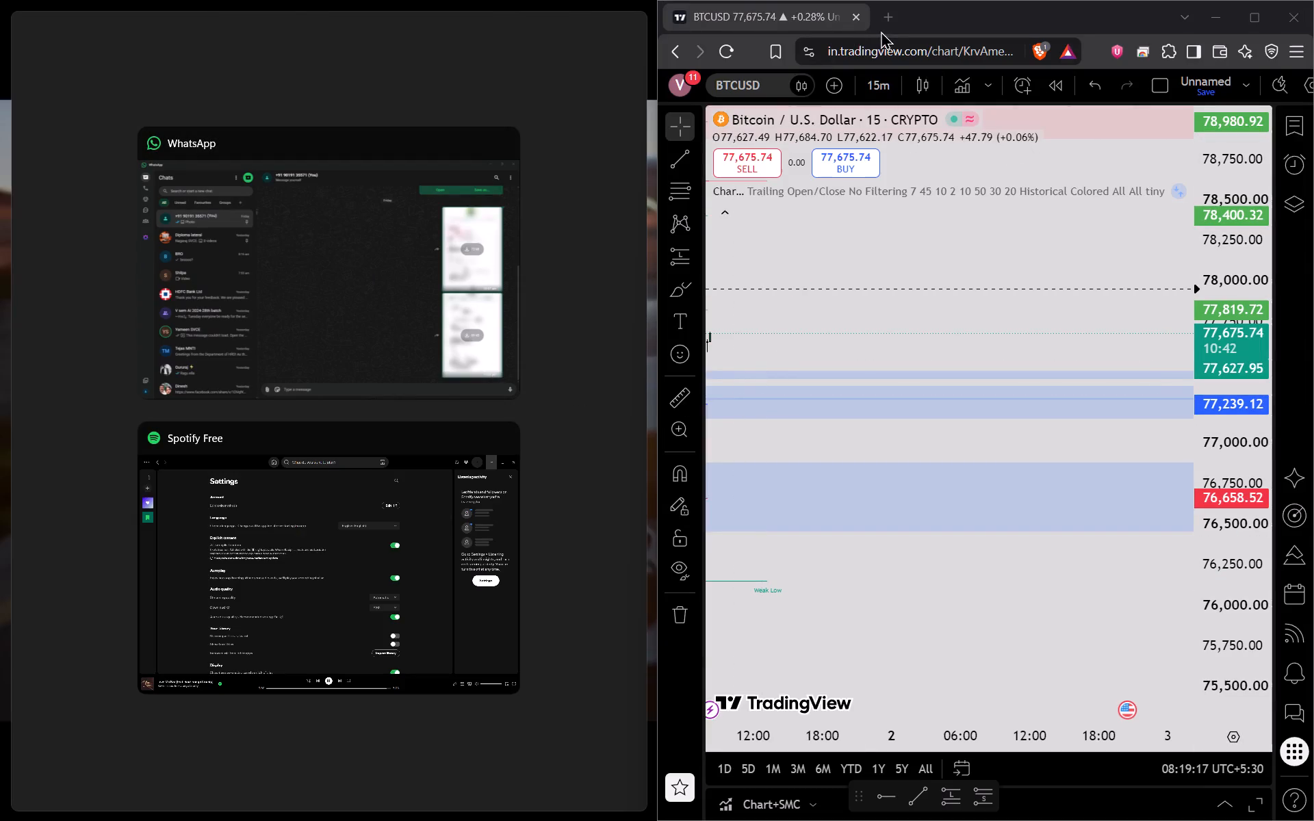
Open a new browser tab and split it off into its own window filling the left half of the screen.
left_click(887, 26)
left_click_drag(929, 27, 919, 27)
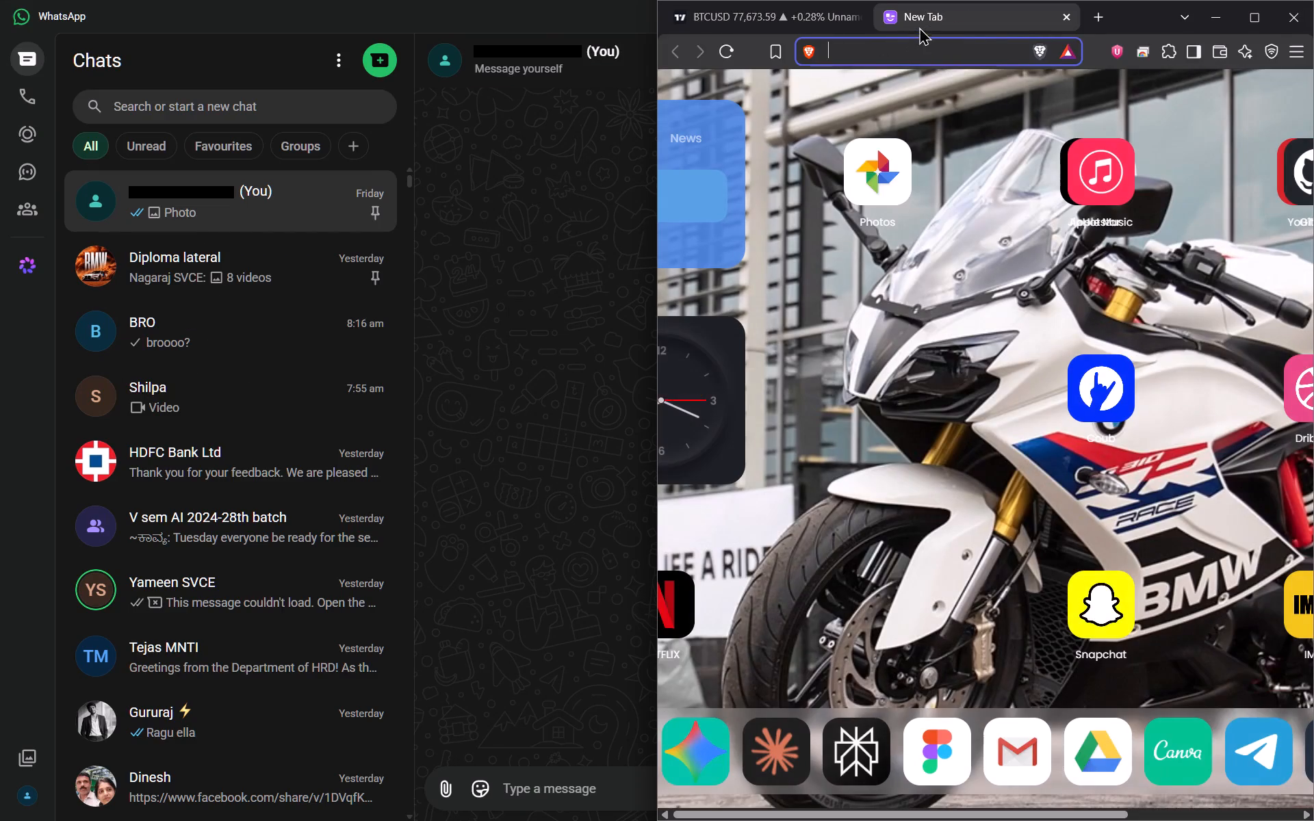
left_click_drag(919, 27, 0, 216)
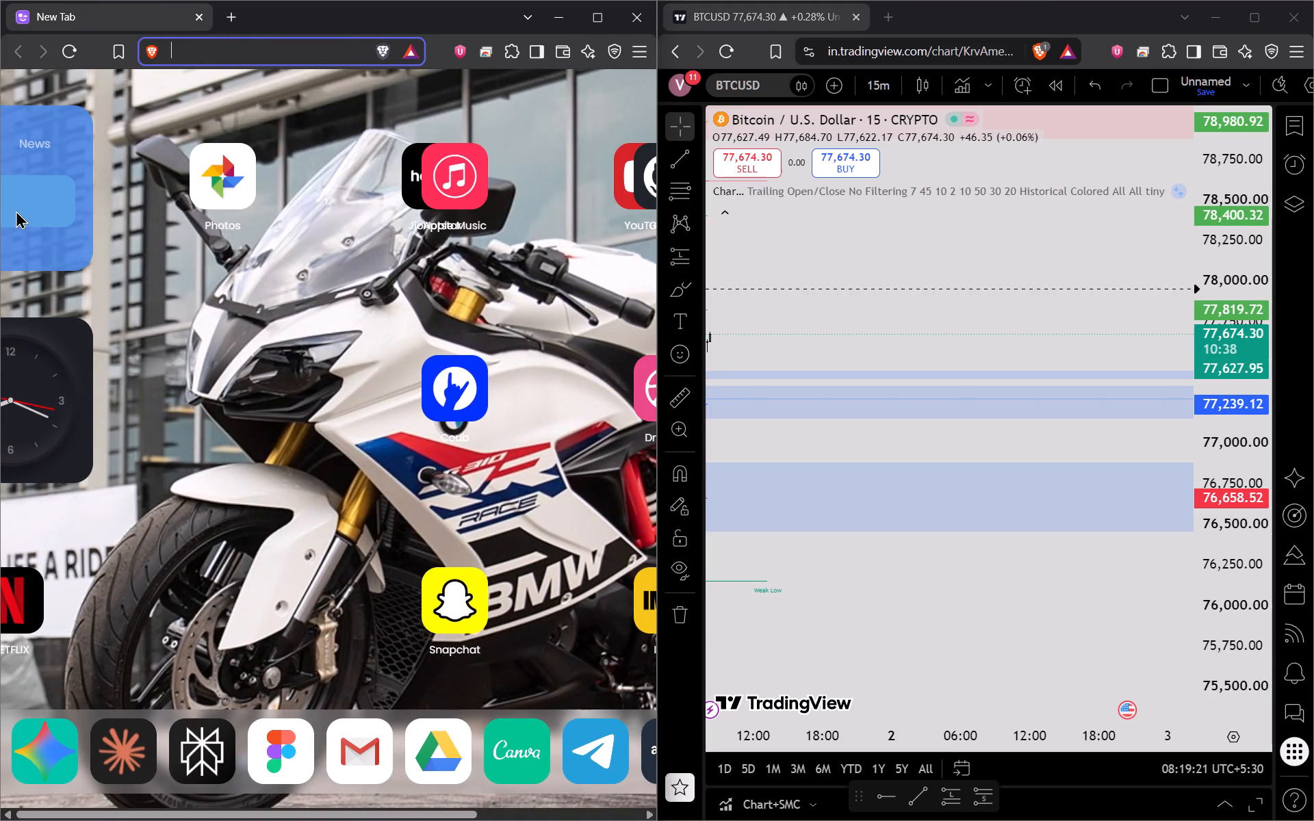
Load the Exness Personal Area trading accounts page in the new browser window.
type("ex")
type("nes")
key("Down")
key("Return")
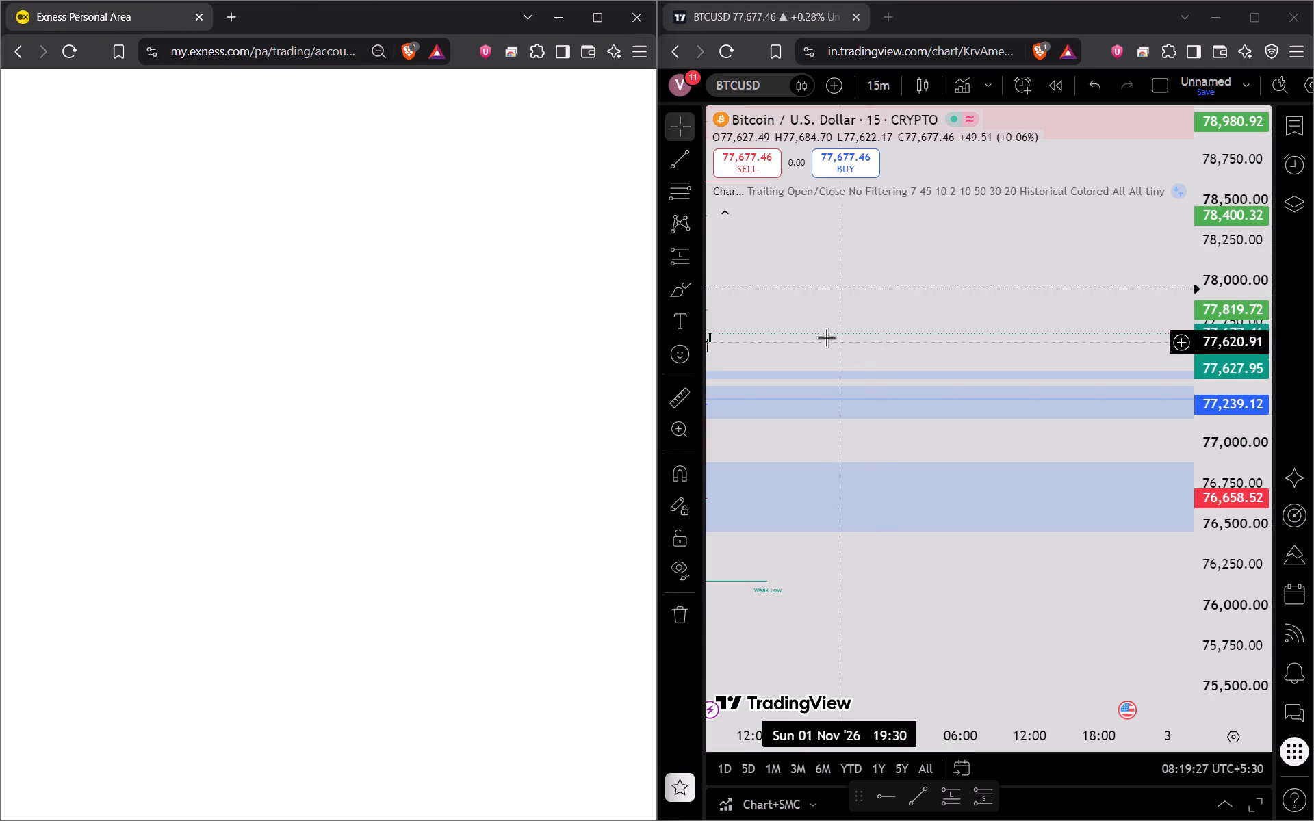
Bring the BTCUSD chart in the TradingView window back to its most recent candles.
left_click(1035, 685)
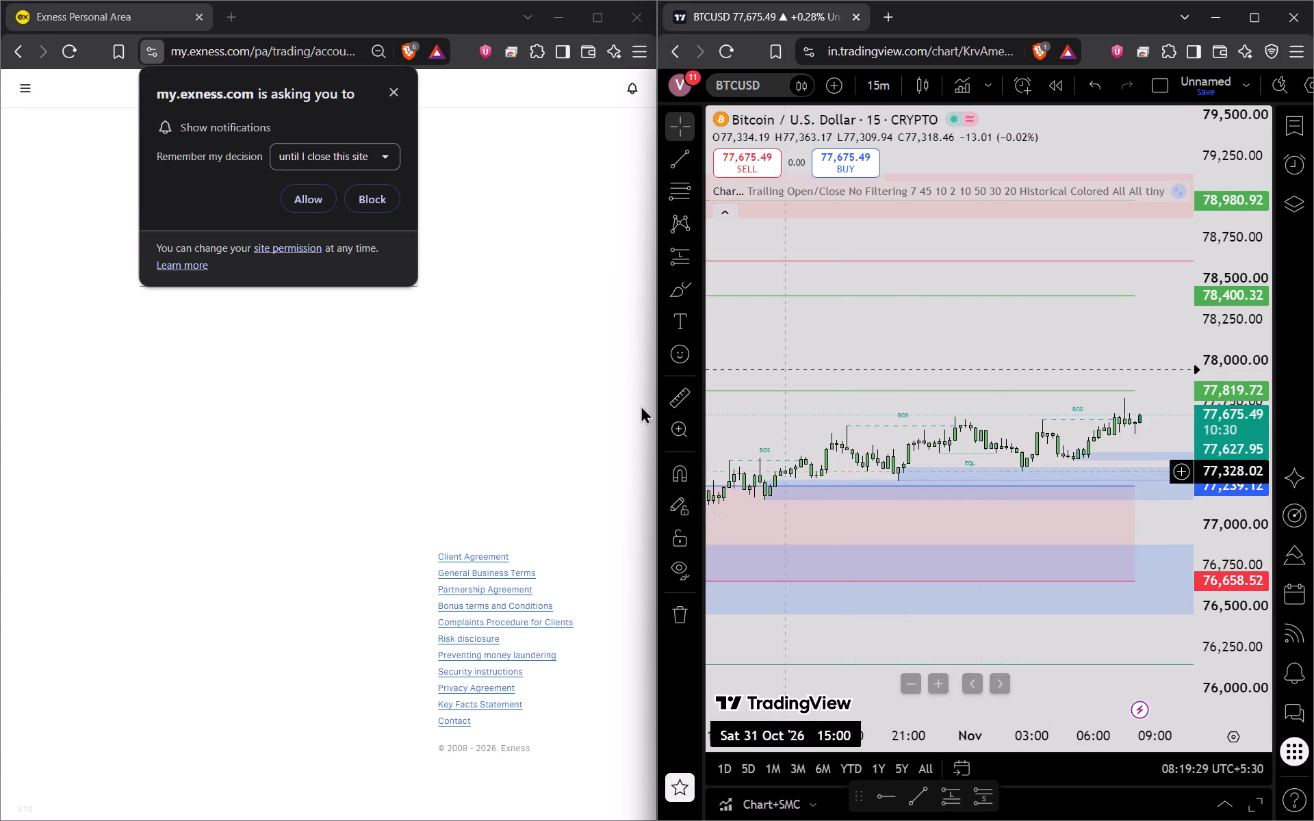
In the Exness Personal Area window, allow site notifications and dismiss the scheduled maintenance notice.
left_click(319, 196)
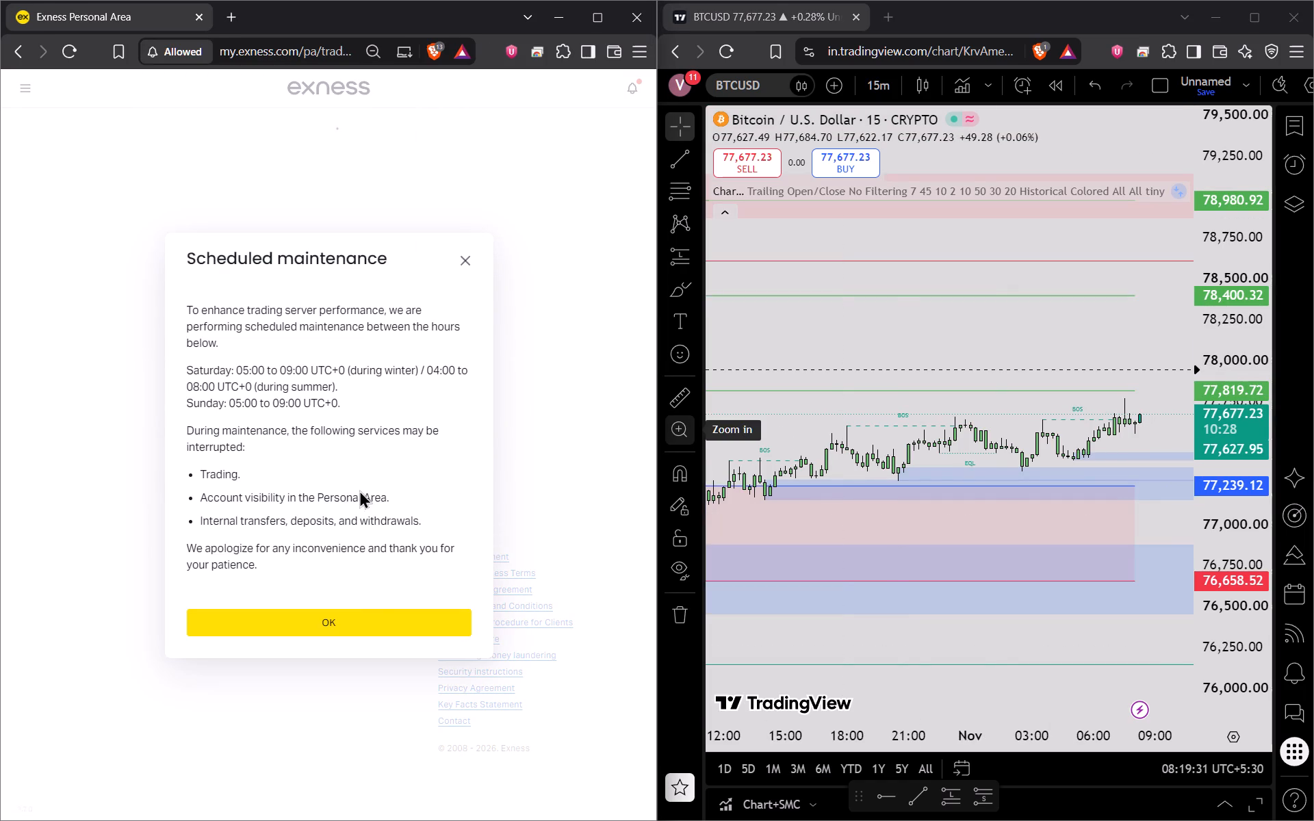
left_click(376, 620)
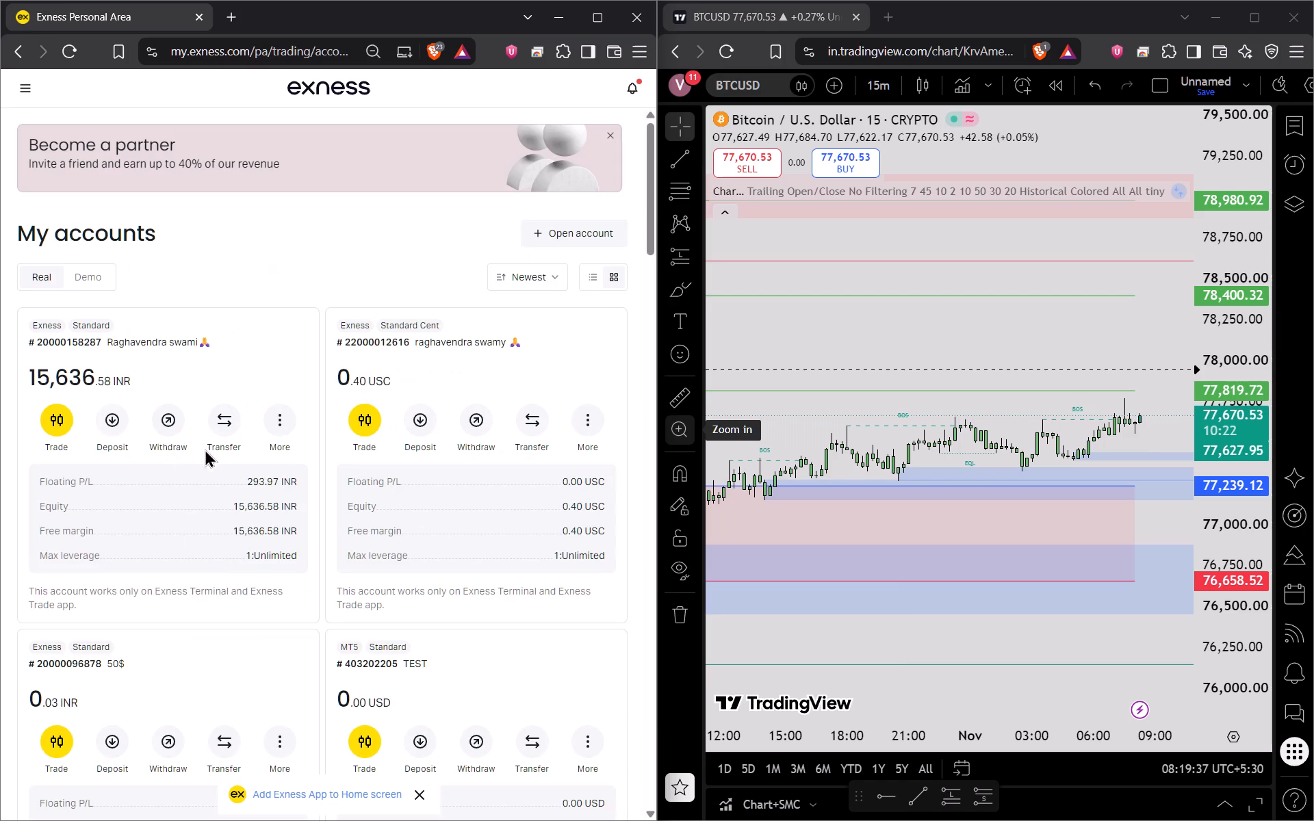
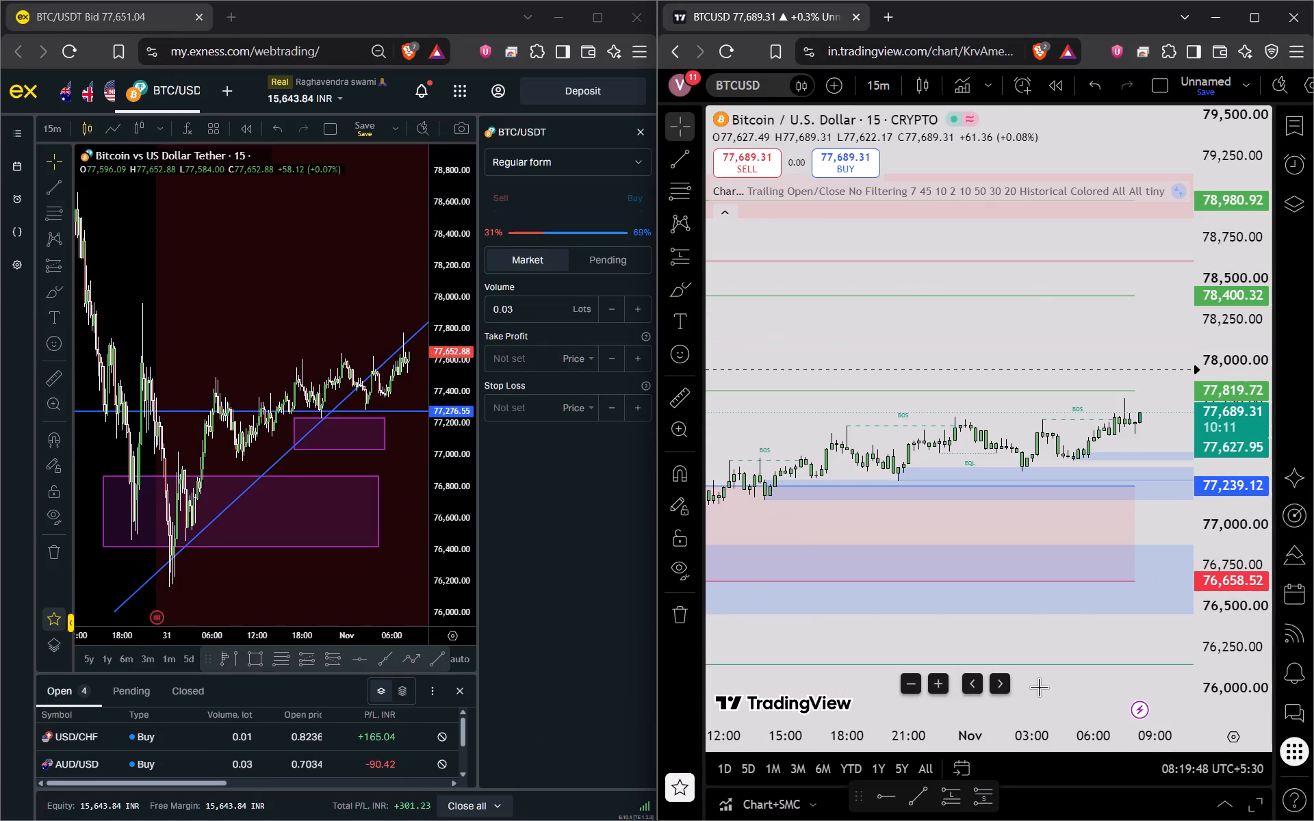
Delete the rising trend line and the blue horizontal line at 77,276.55 from the Exness BTC/USDT chart.
scroll(363, 473, "down", 1)
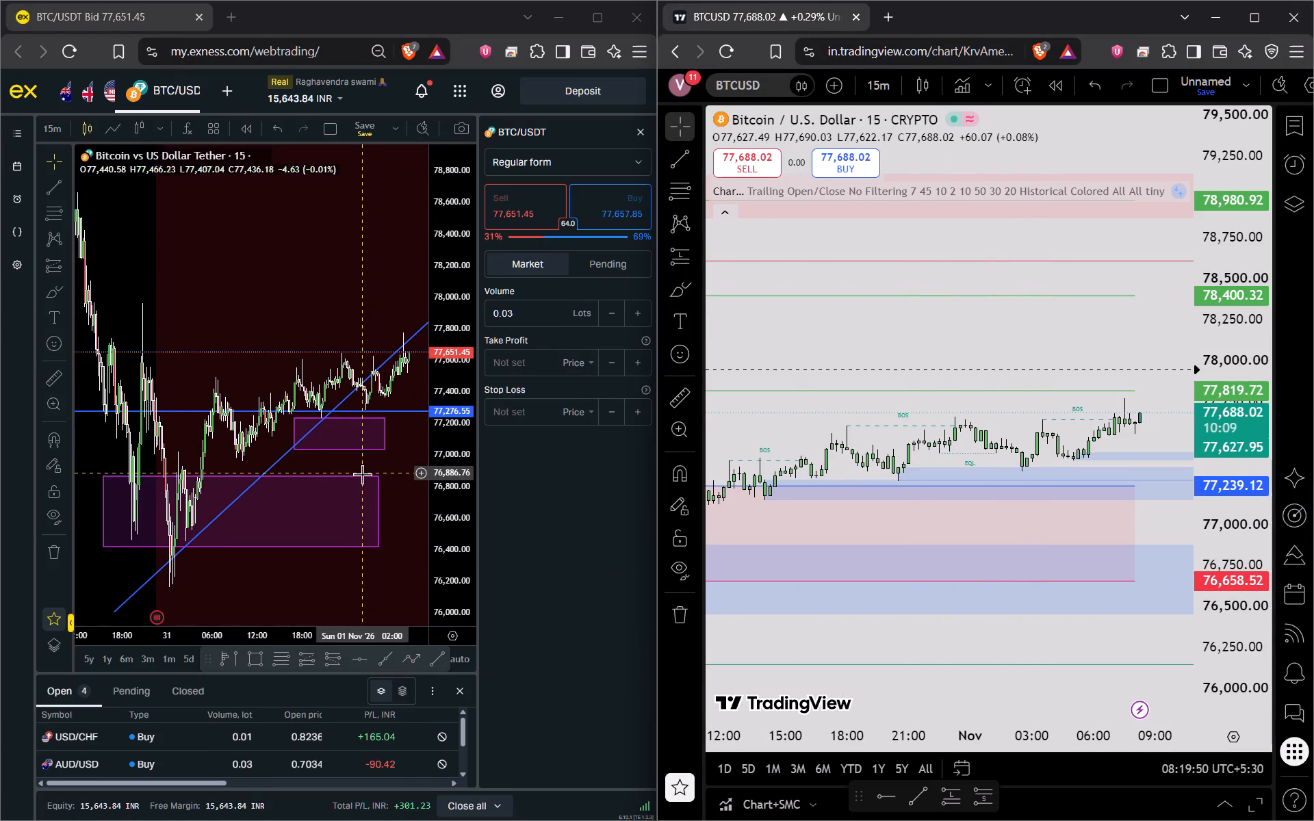
scroll(362, 474, "down", 3)
left_click_drag(300, 289, 189, 278)
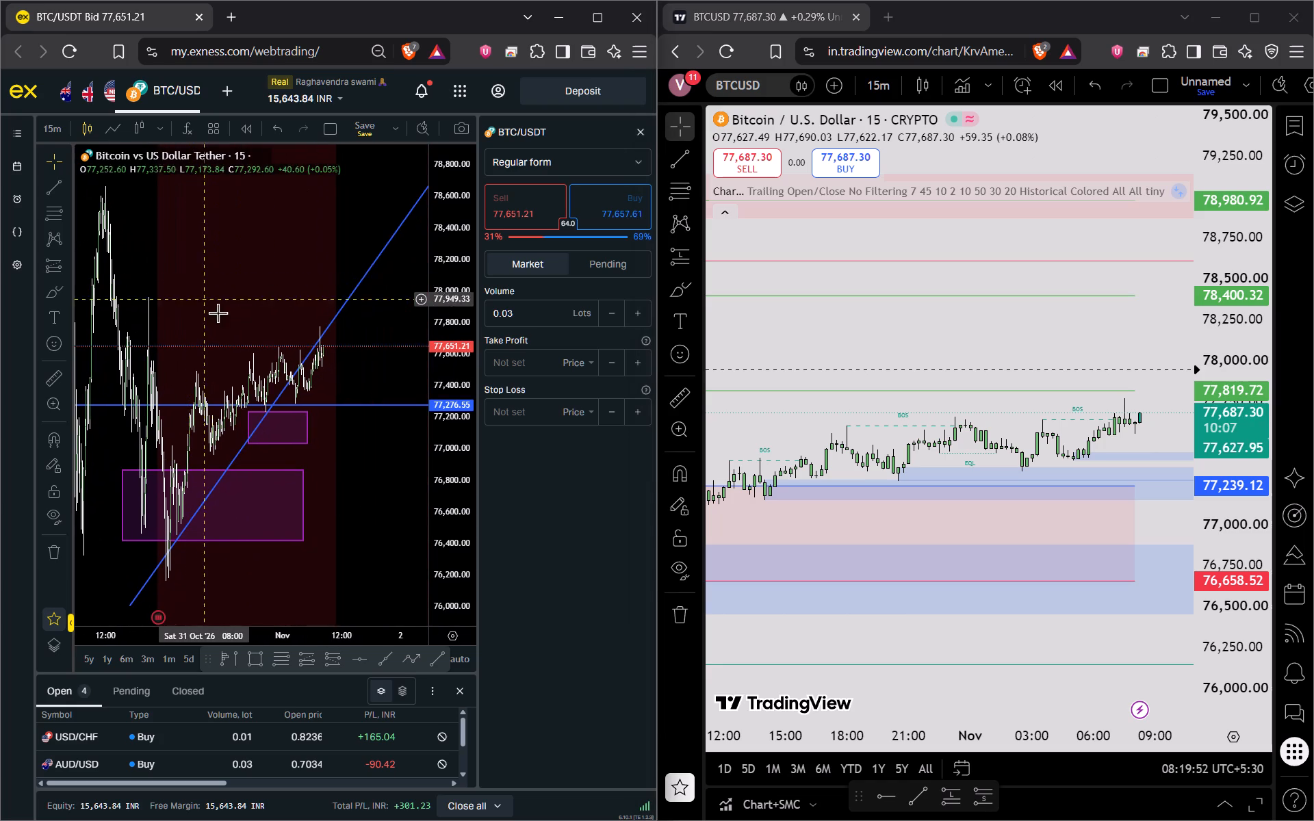
scroll(359, 417, "up", 7)
left_click_drag(318, 447, 393, 484)
left_click(199, 433)
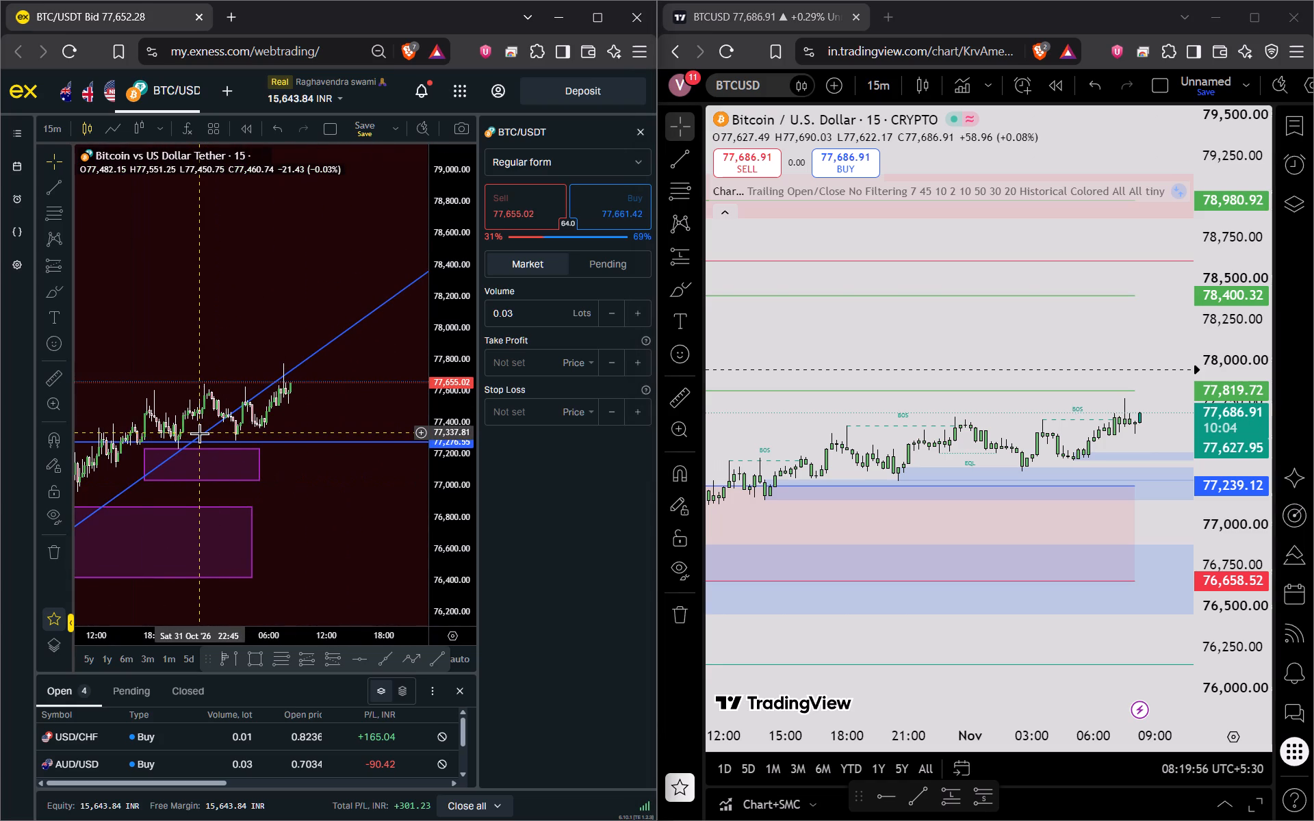
left_click(201, 435)
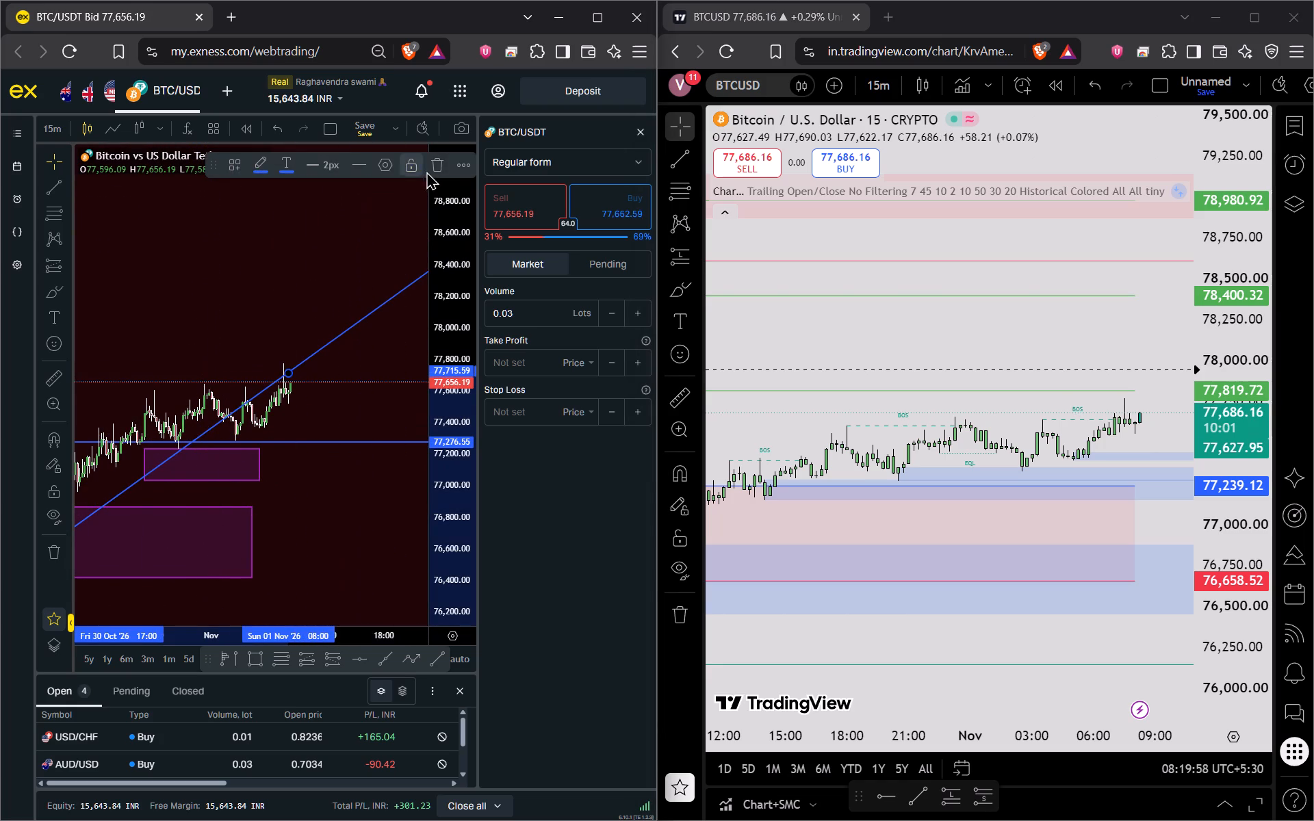
left_click(436, 170)
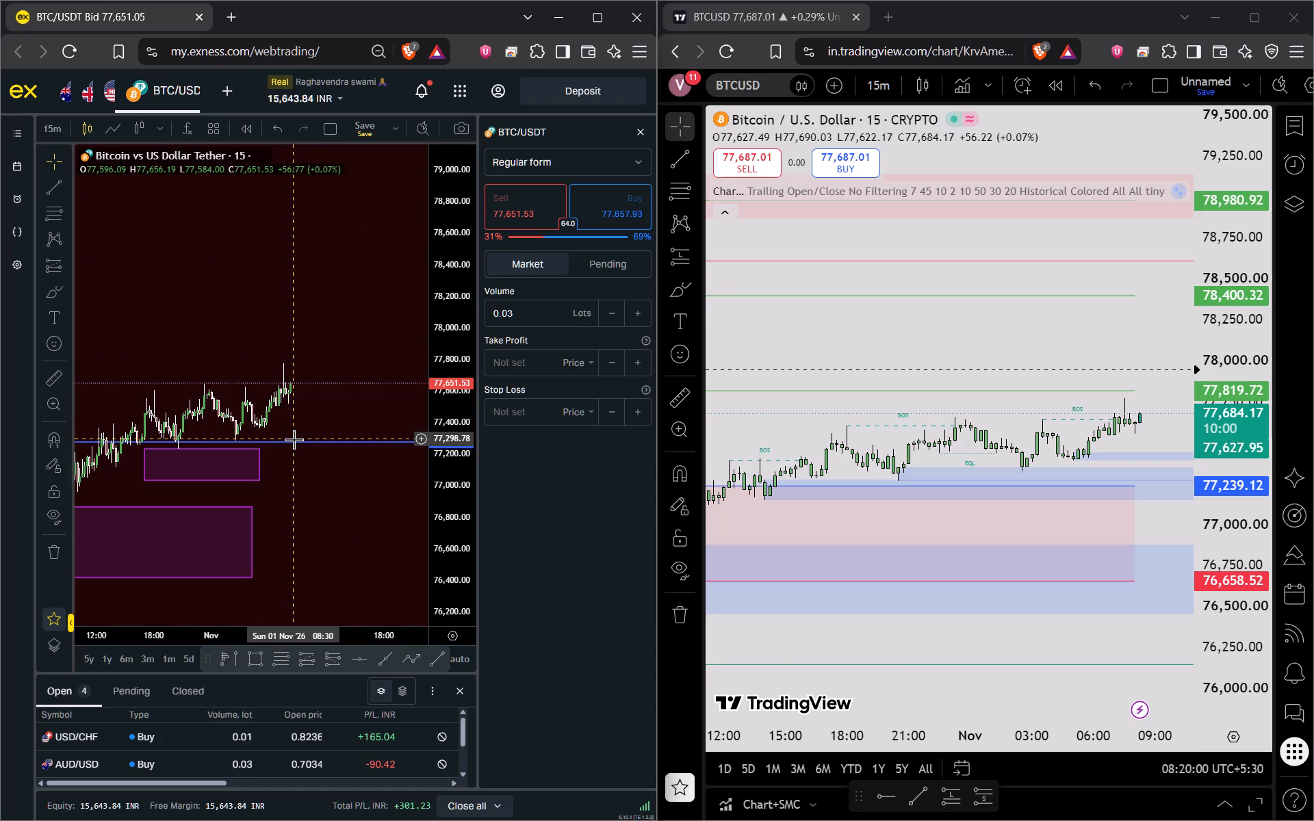
left_click(294, 441)
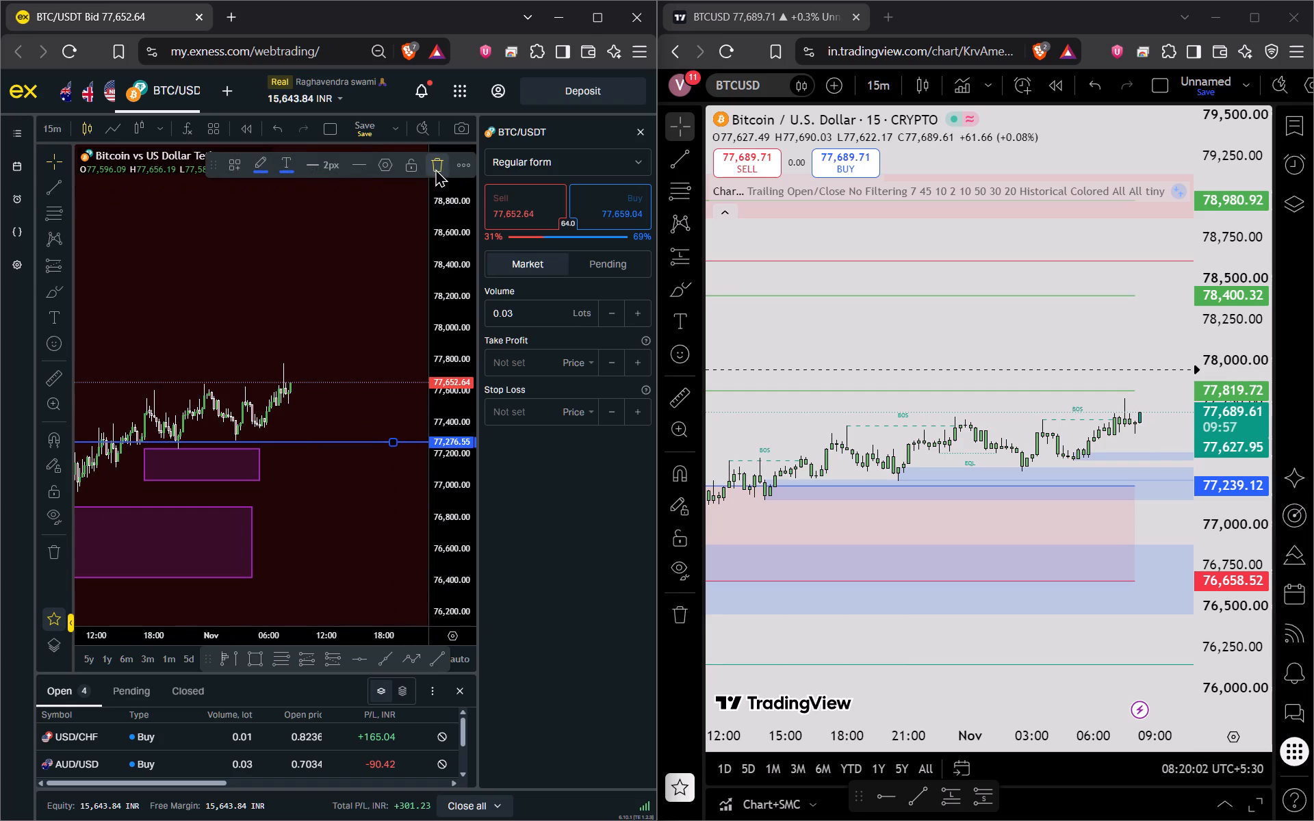
left_click(435, 168)
Examine the closed positions history in the Exness terminal, enlarging the list to read more BTC/USDT trades.
left_click(195, 688)
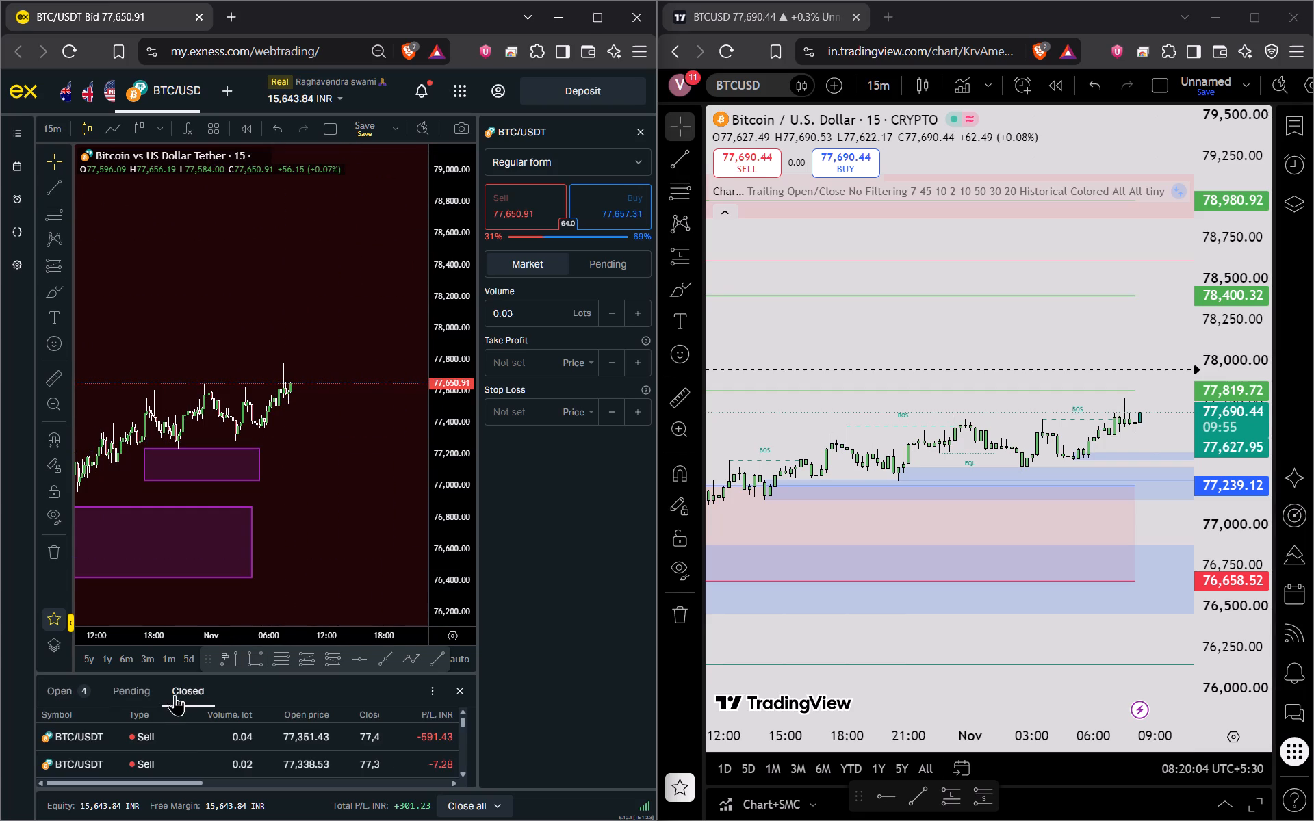
scroll(181, 731, "up", 3)
scroll(199, 748, "down", 2)
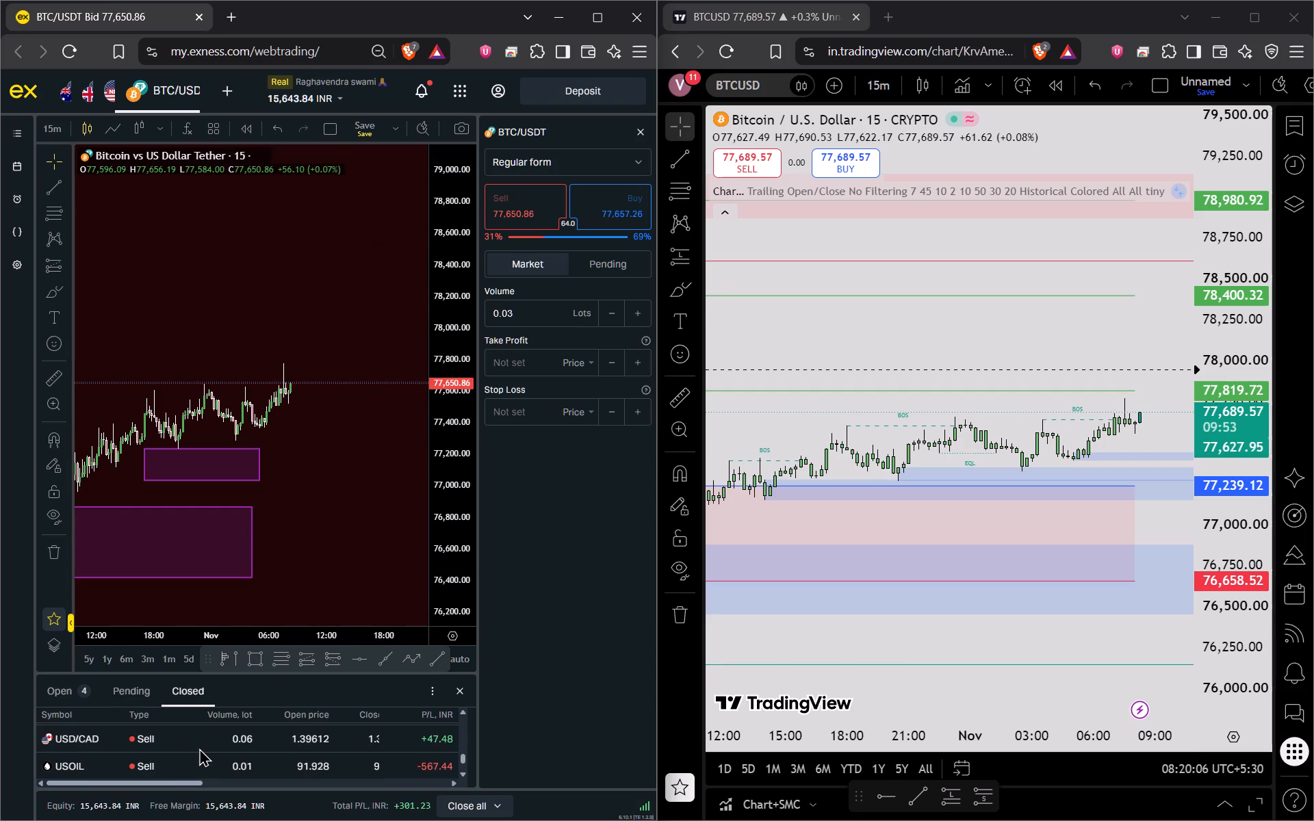
scroll(199, 746, "down", 1)
scroll(199, 744, "up", 2)
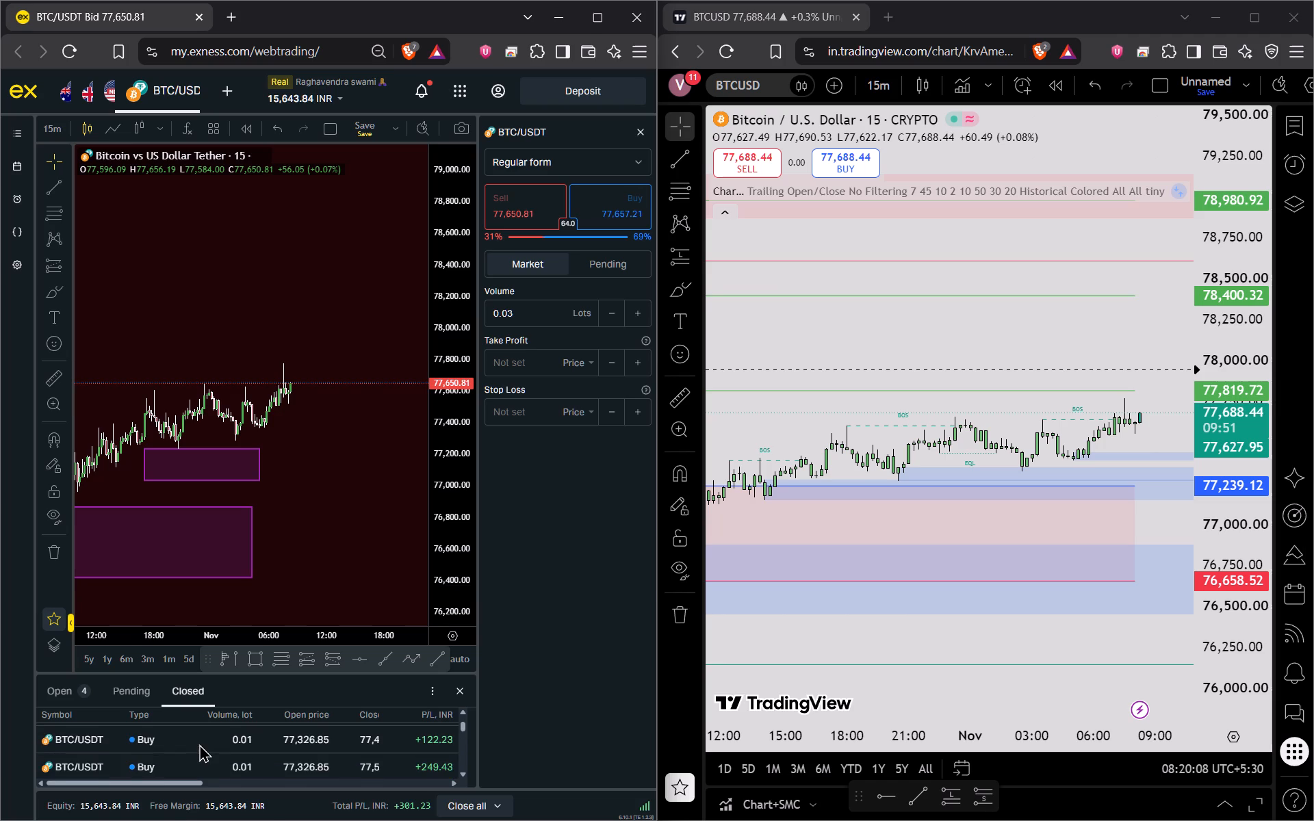
scroll(199, 744, "up", 1)
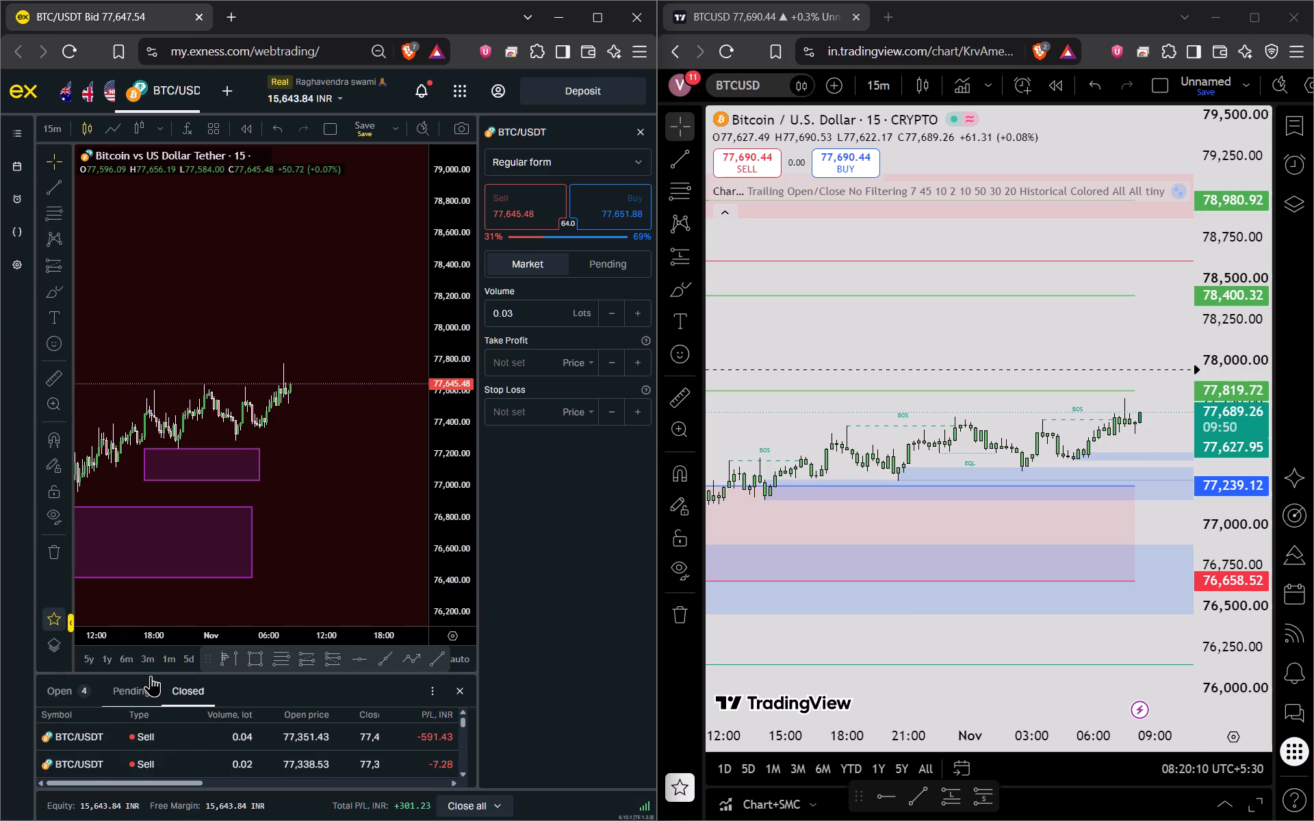
left_click_drag(151, 673, 151, 463)
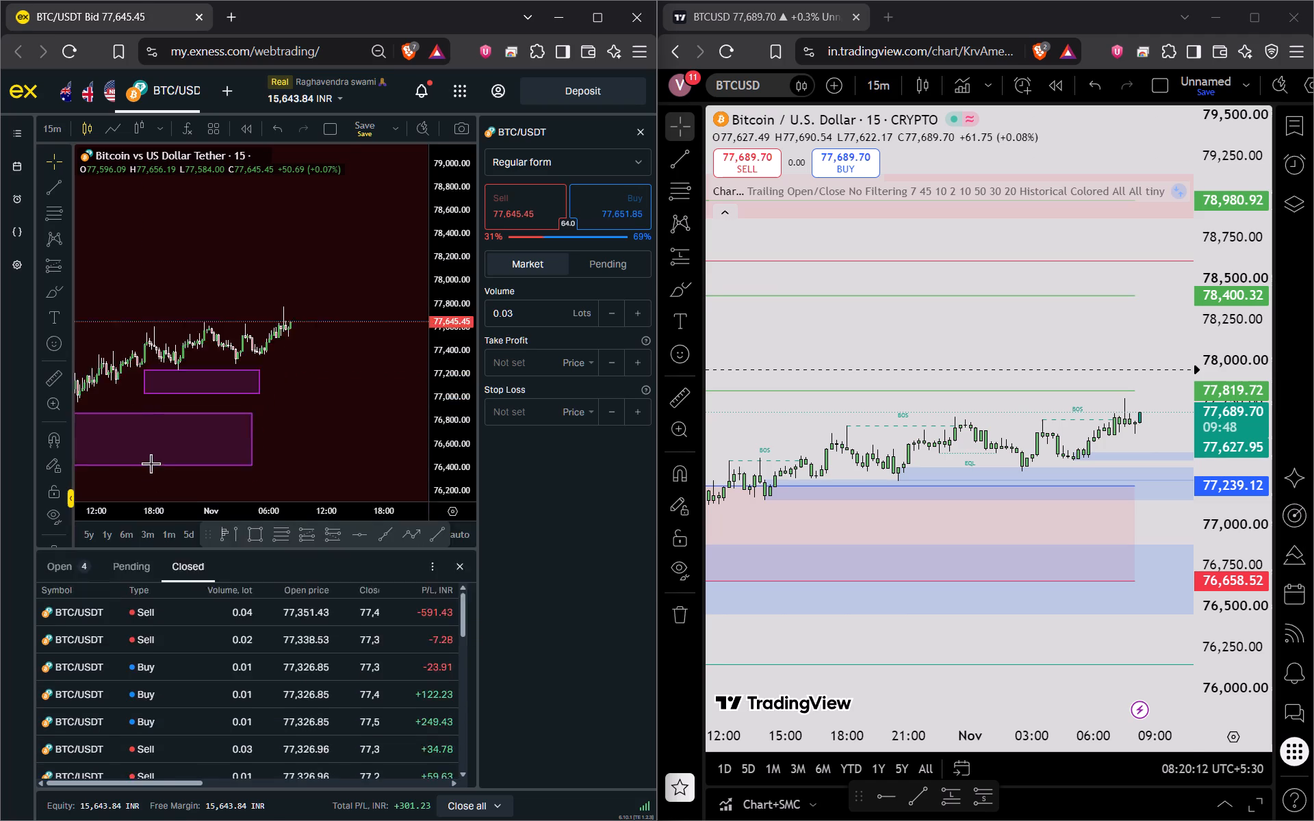
left_click_drag(151, 463, 157, 402)
scroll(207, 558, "up", 2)
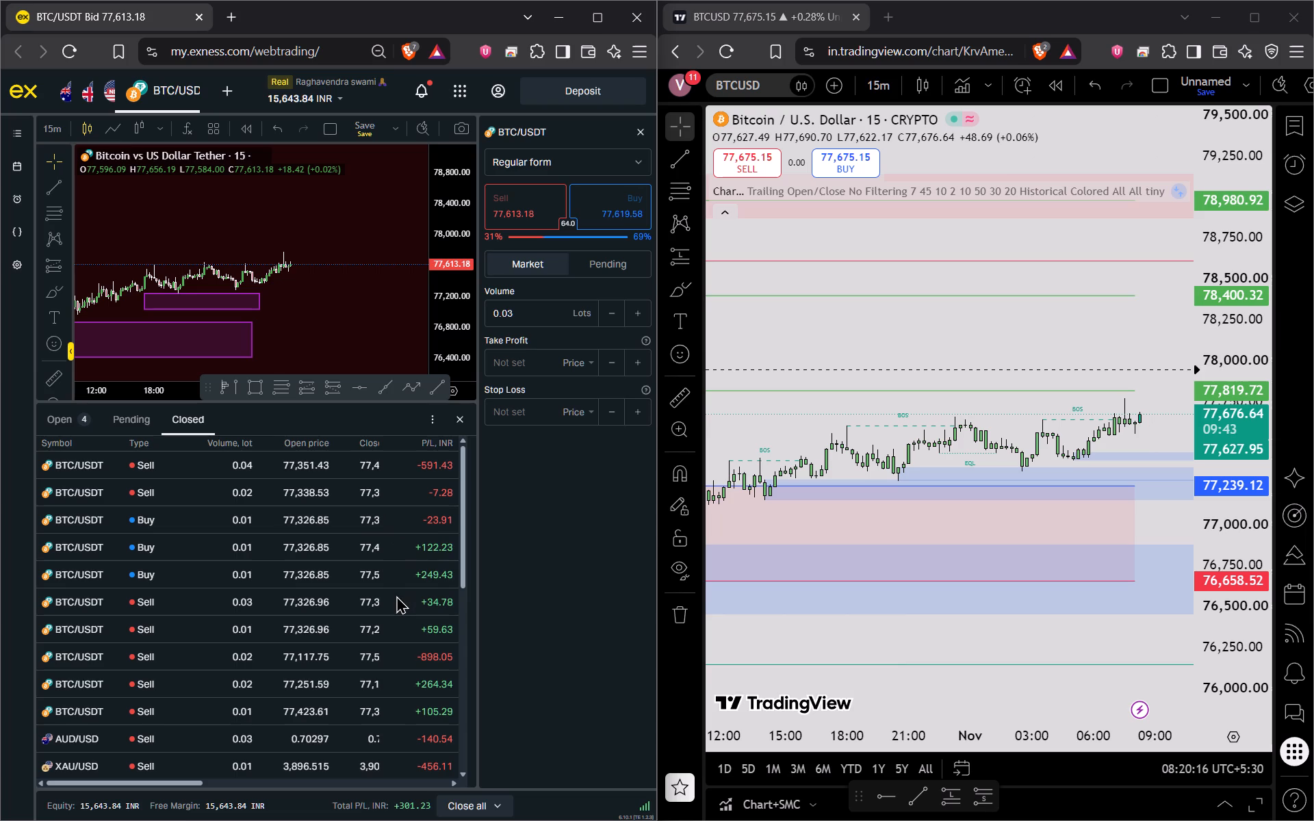
scroll(389, 571, "up", 2)
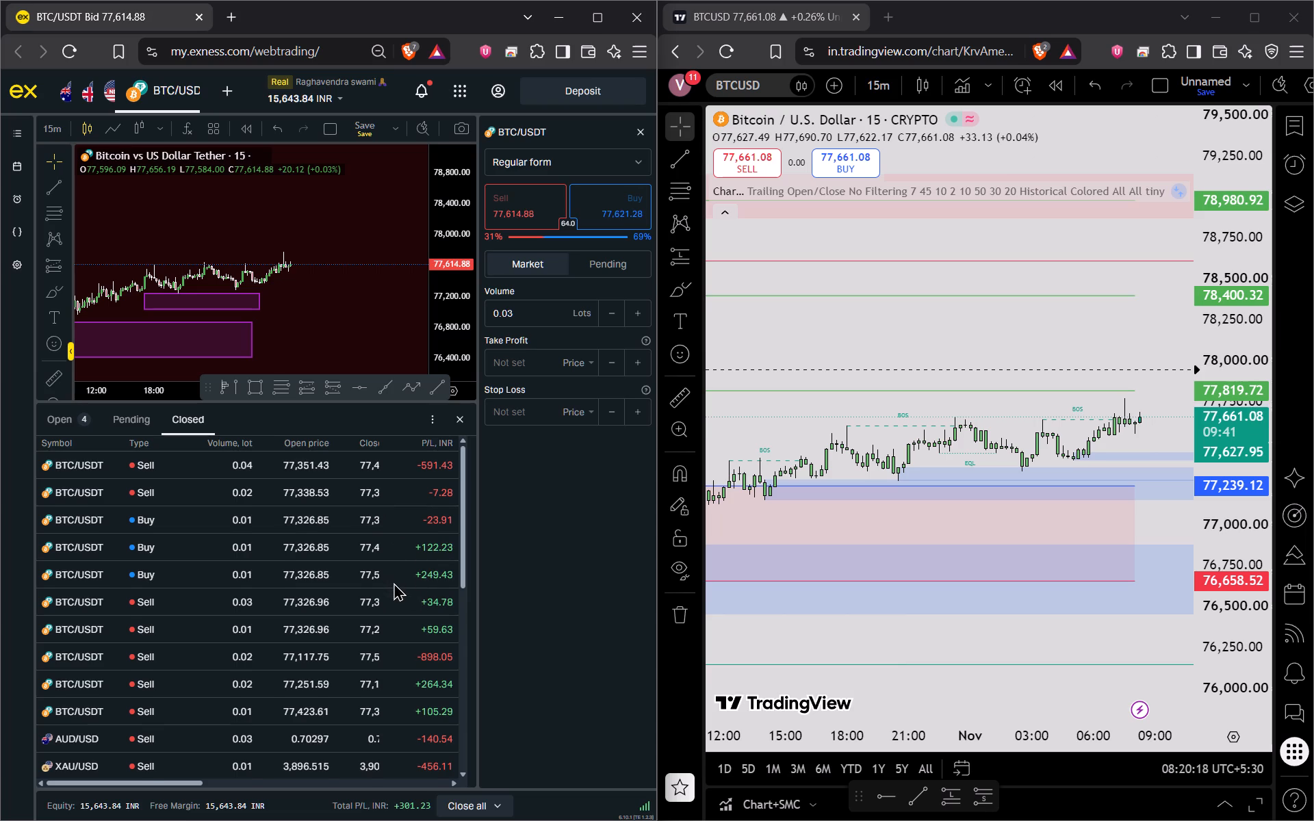
Shrink the closed positions list to one visible trade to enlarge the BTC/USDT chart, and dismiss the WhatsApp notification.
scroll(402, 592, "down", 1)
scroll(402, 592, "up", 1)
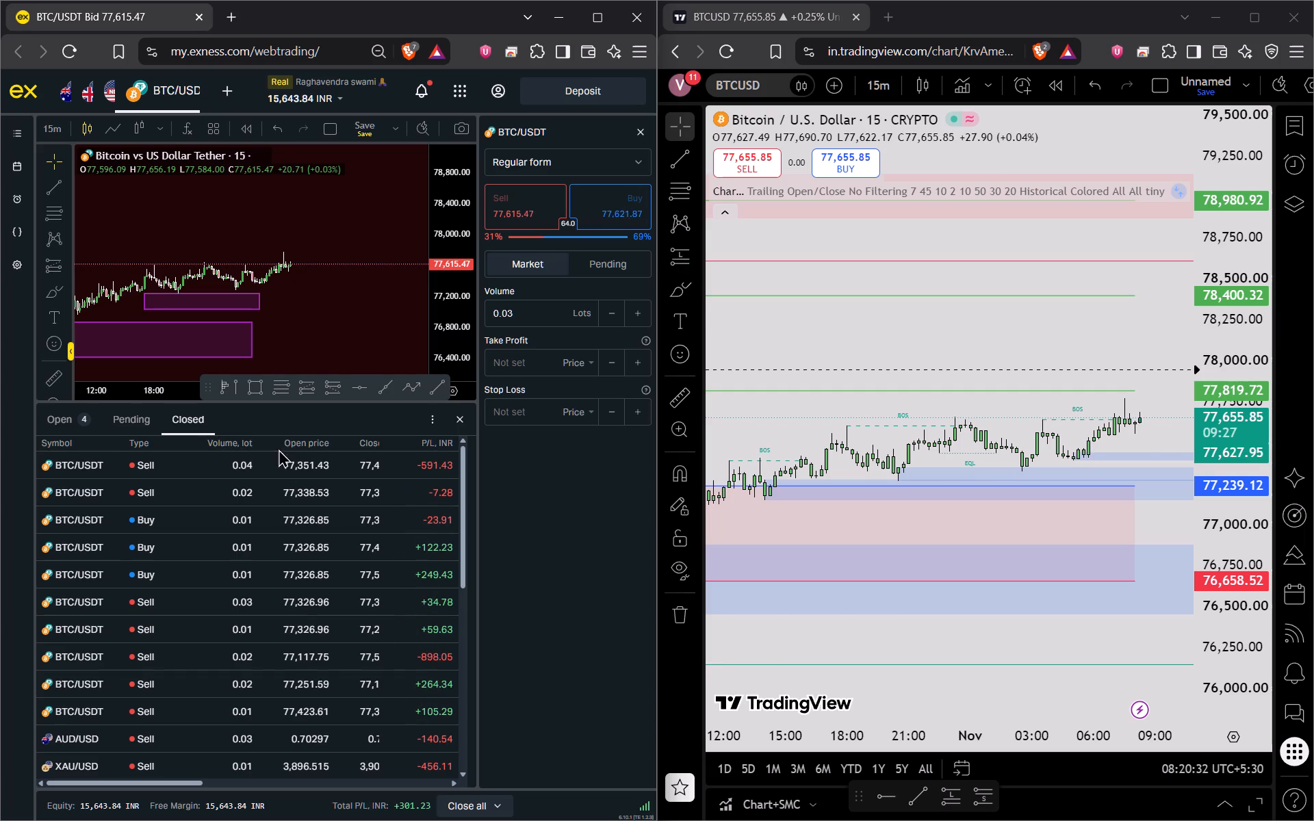
left_click_drag(167, 402, 181, 757)
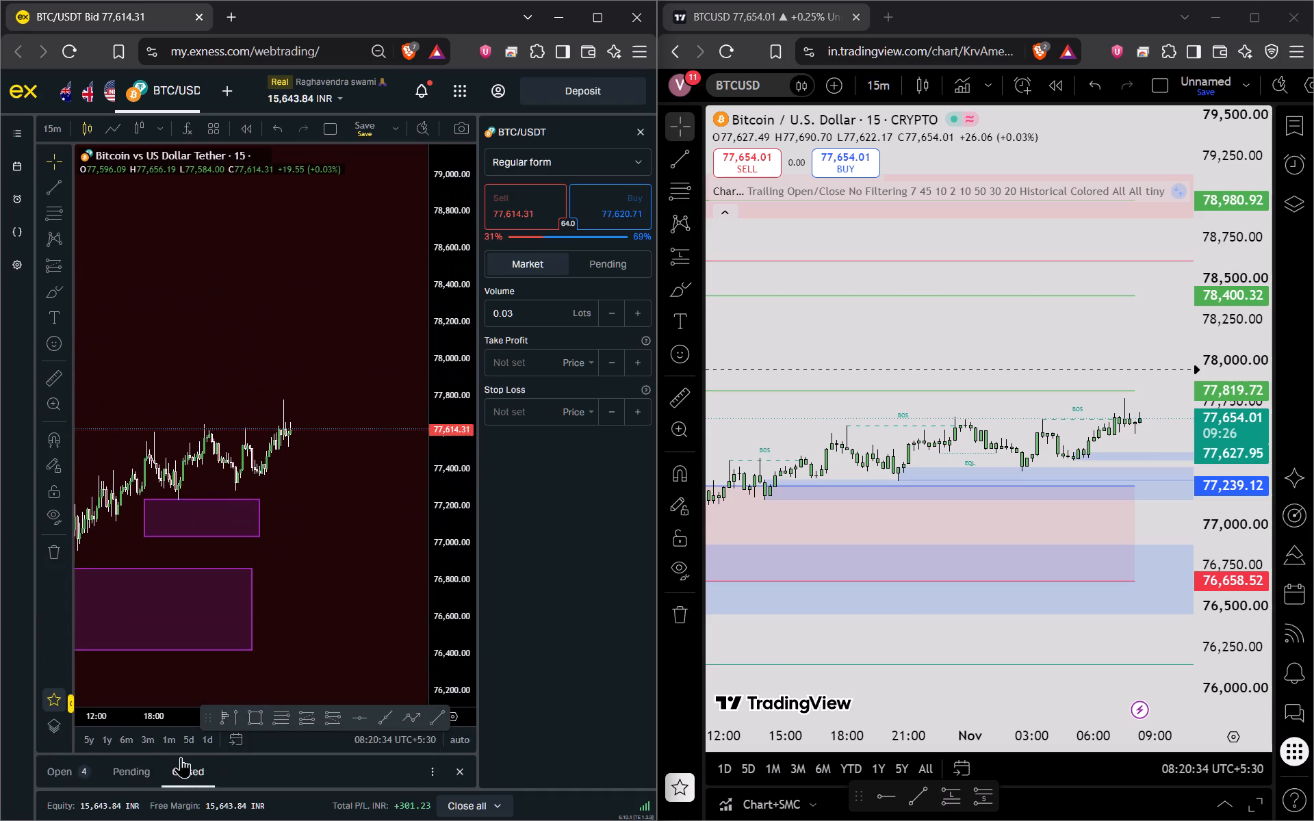
left_click_drag(181, 757, 185, 707)
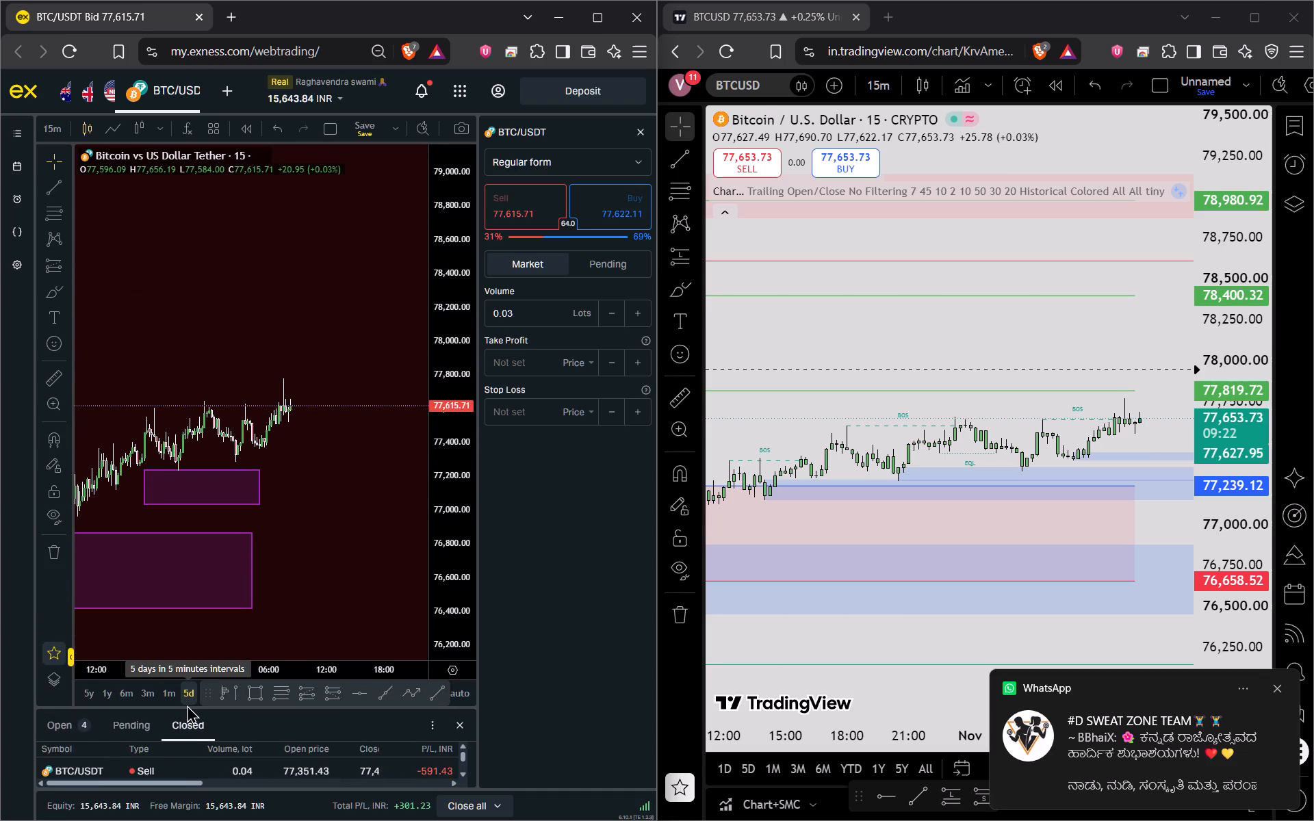
left_click(1286, 690)
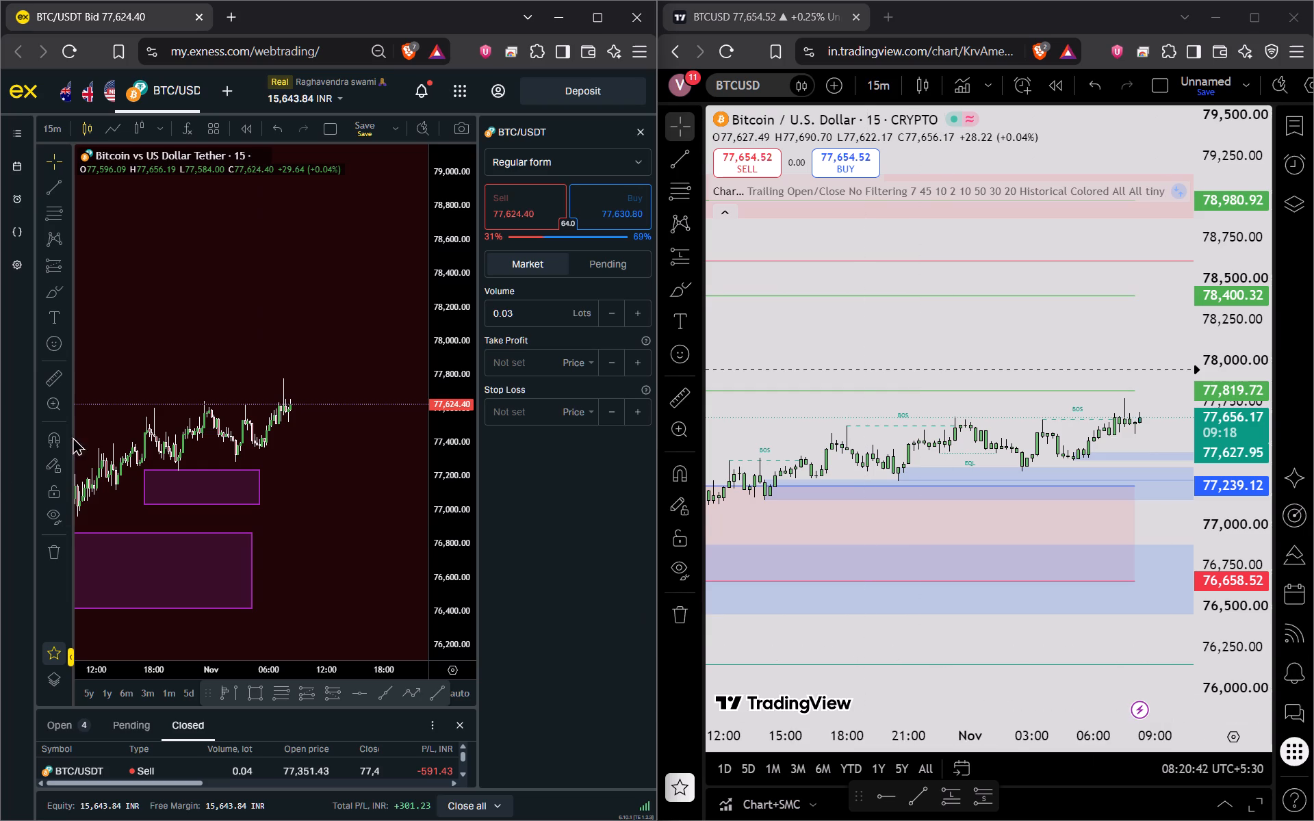
Examine the purple zones on the Exness BTC/USDT chart and the recent price action and SMC zones on the TradingView BTCUSD chart.
scroll(276, 498, "down", 11)
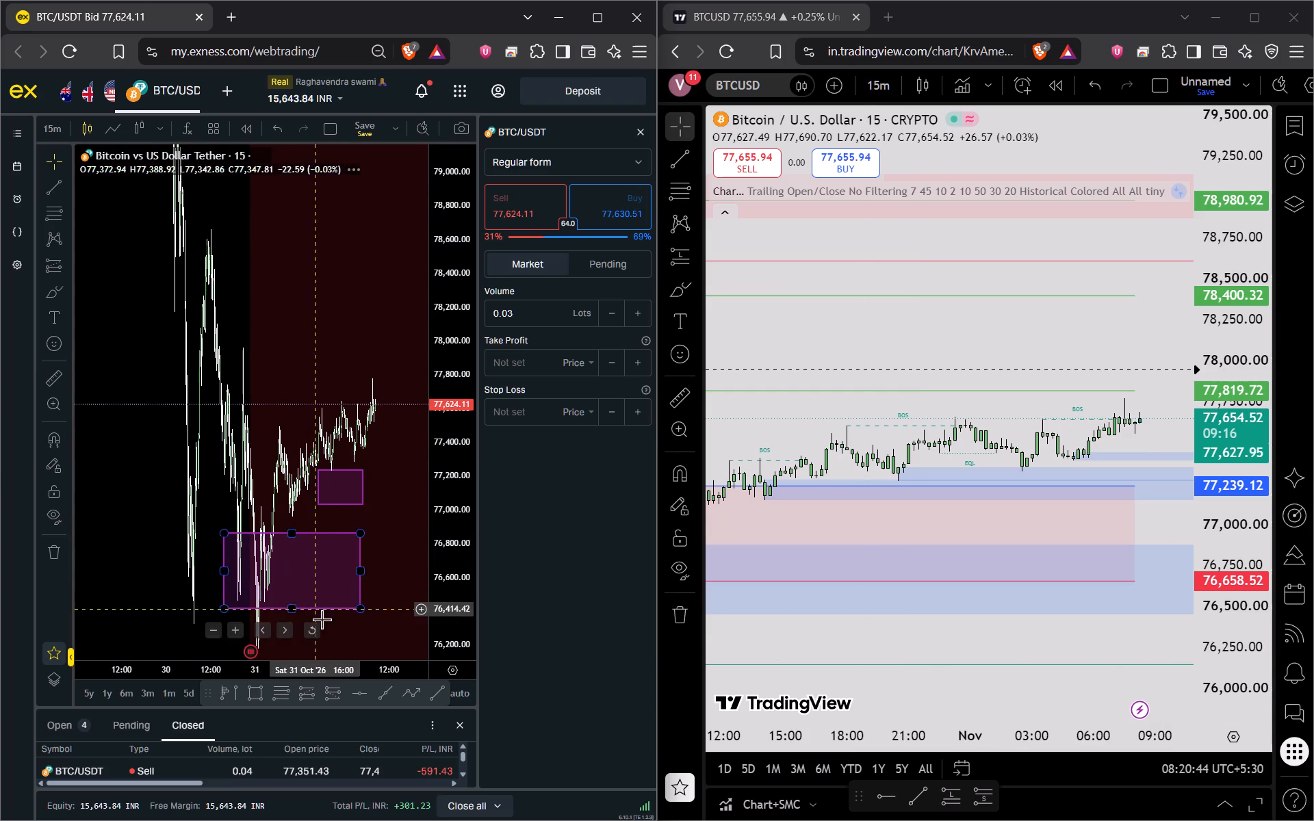
left_click(359, 591)
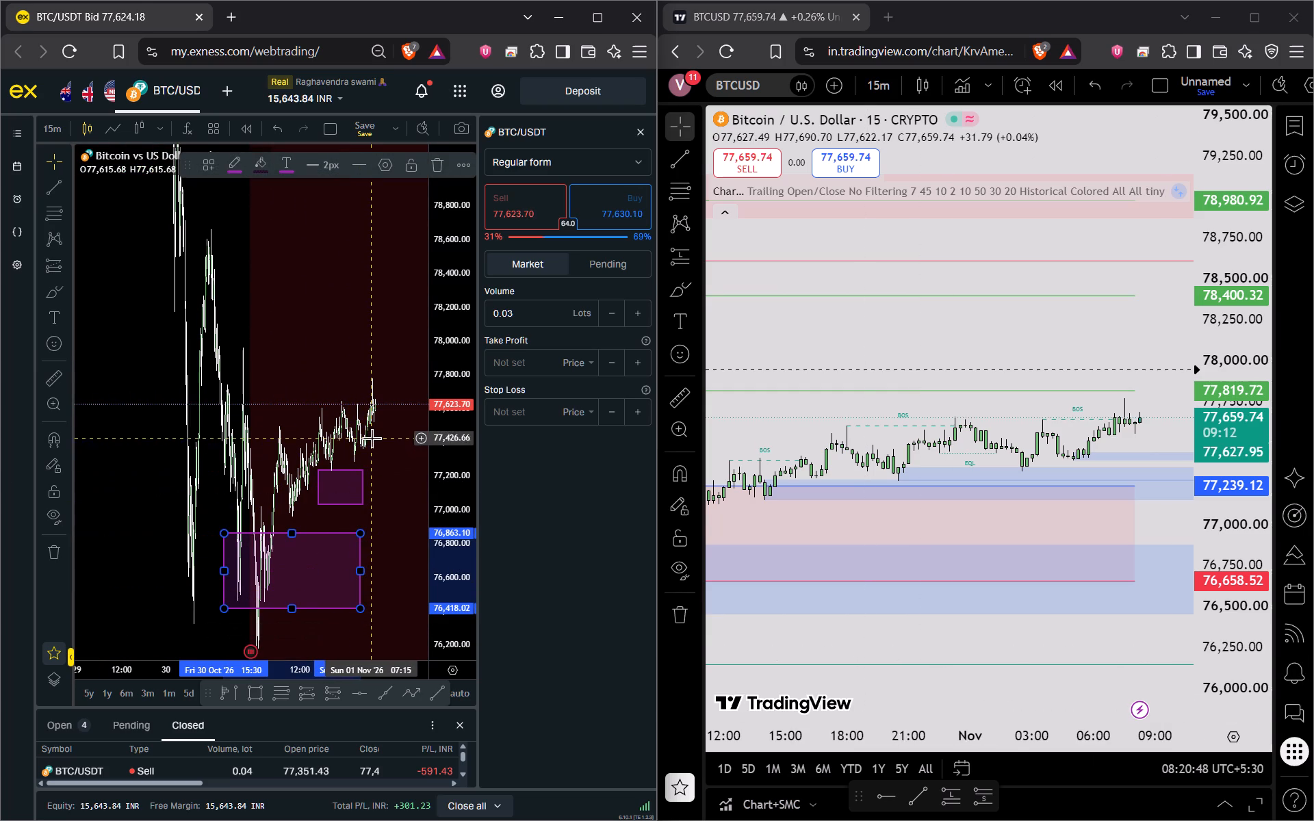
scroll(348, 348, "up", 8)
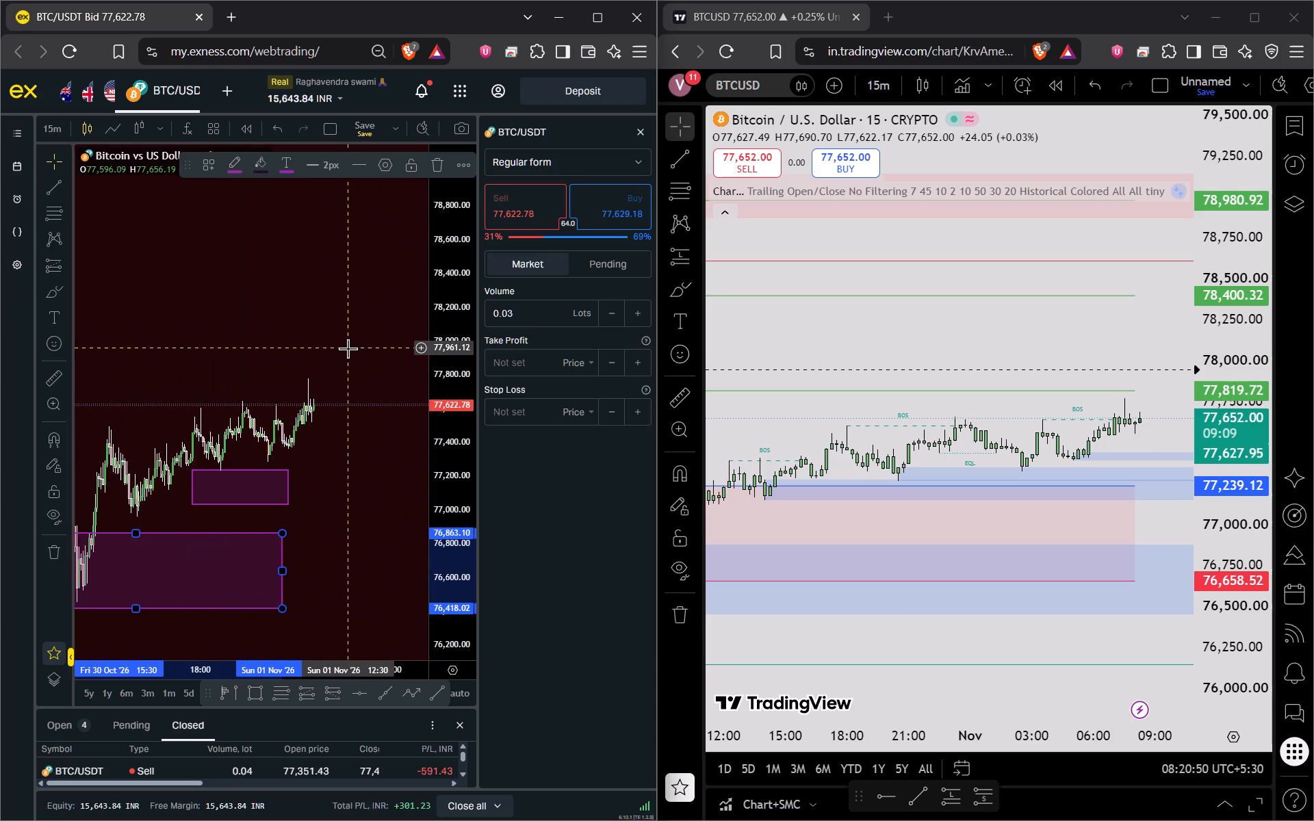
left_click(378, 505)
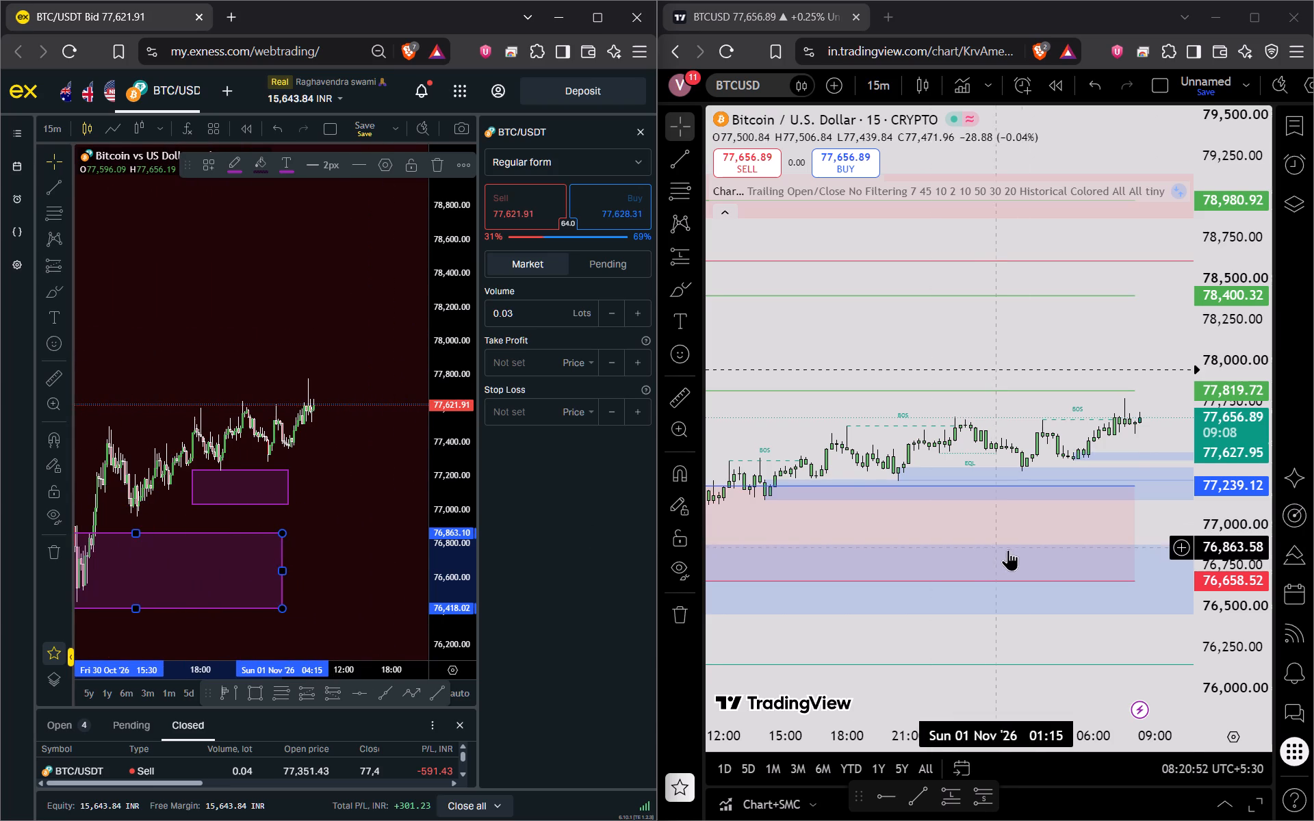
left_click_drag(1231, 583, 1217, 411)
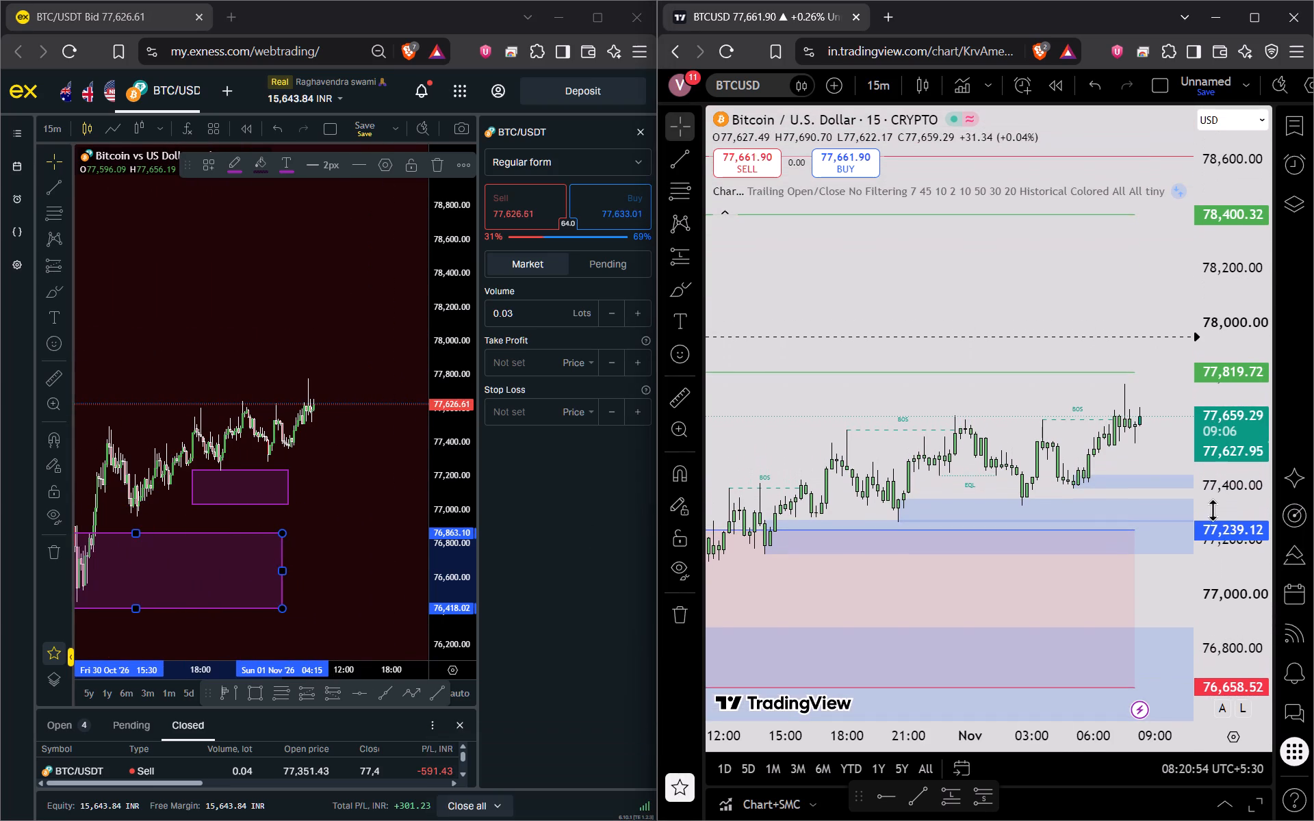
scroll(1215, 514, "down", 3)
scroll(1215, 517, "up", 3)
scroll(1157, 554, "down", 4)
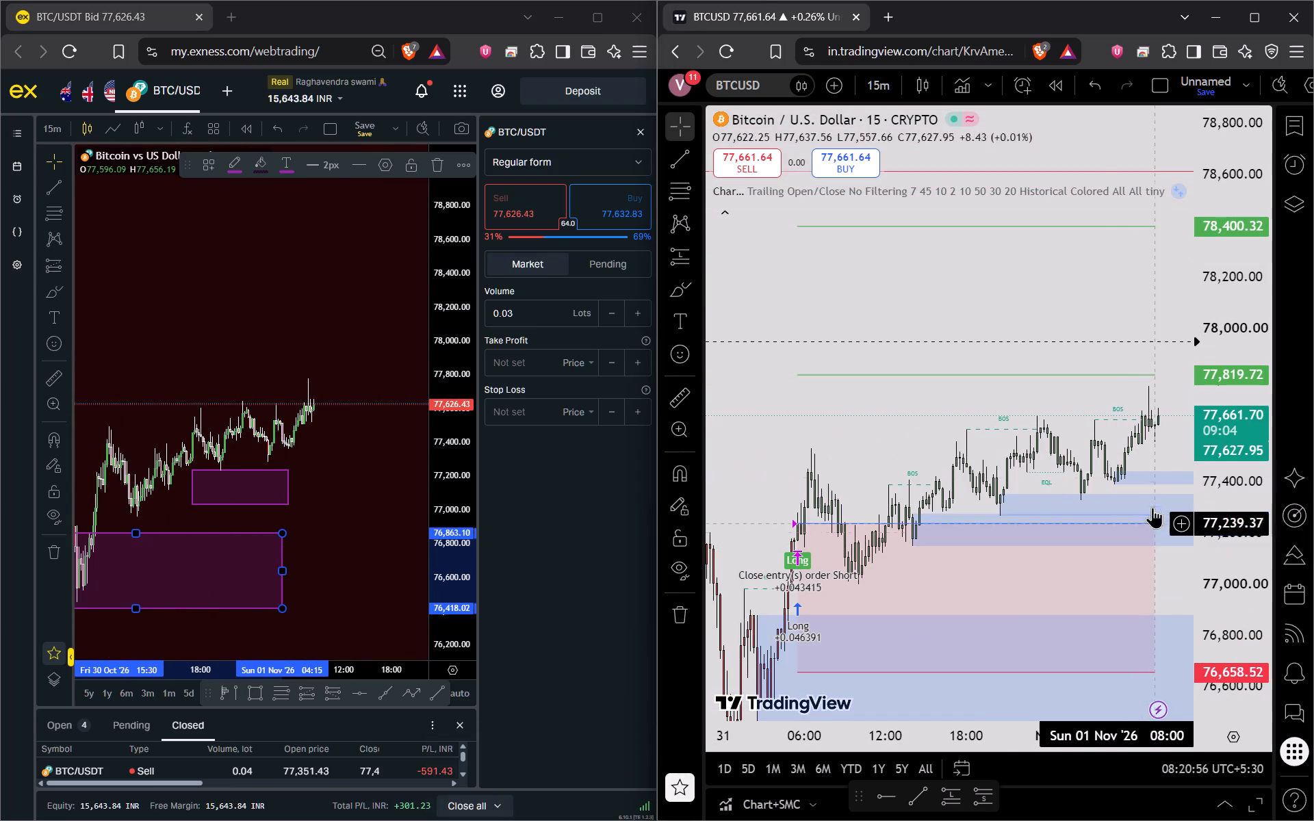
left_click_drag(1083, 394, 916, 270)
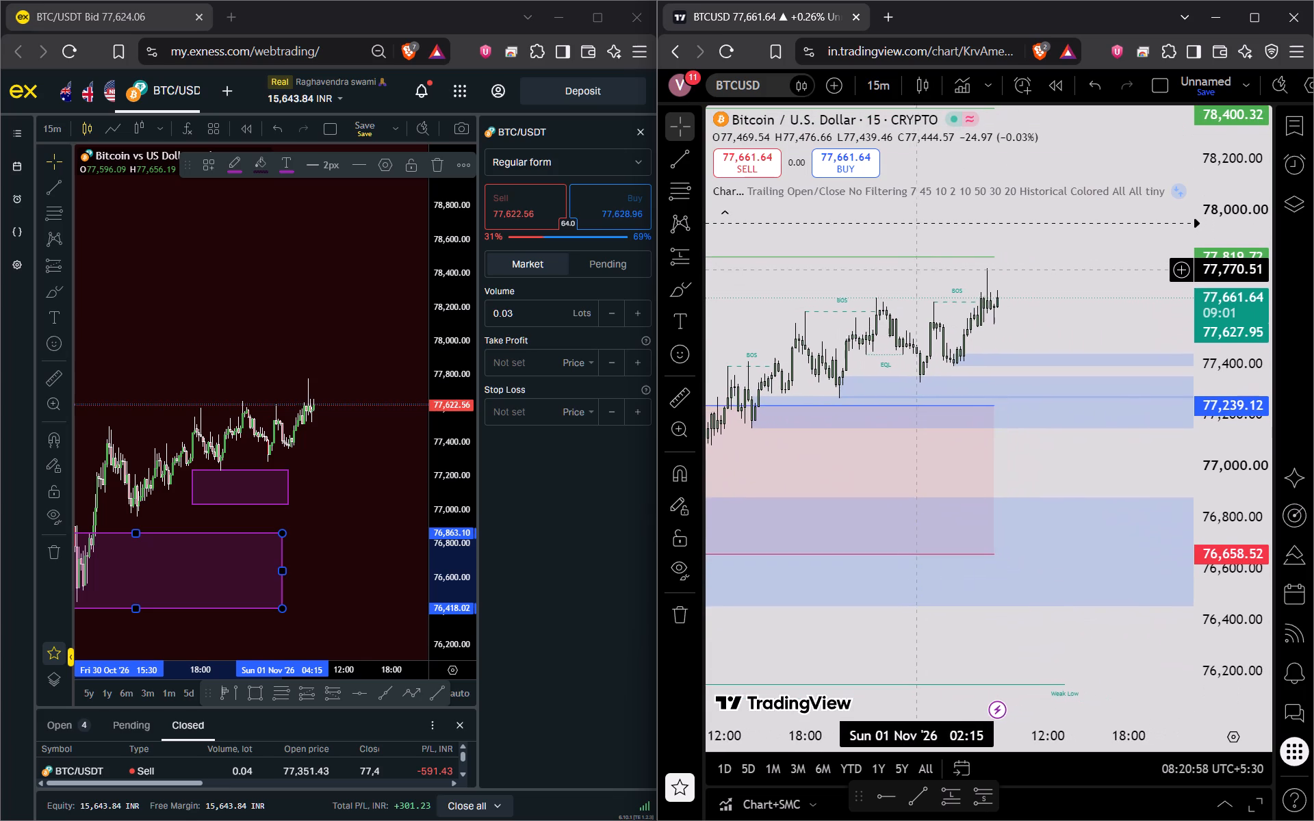
left_click_drag(916, 270, 912, 271)
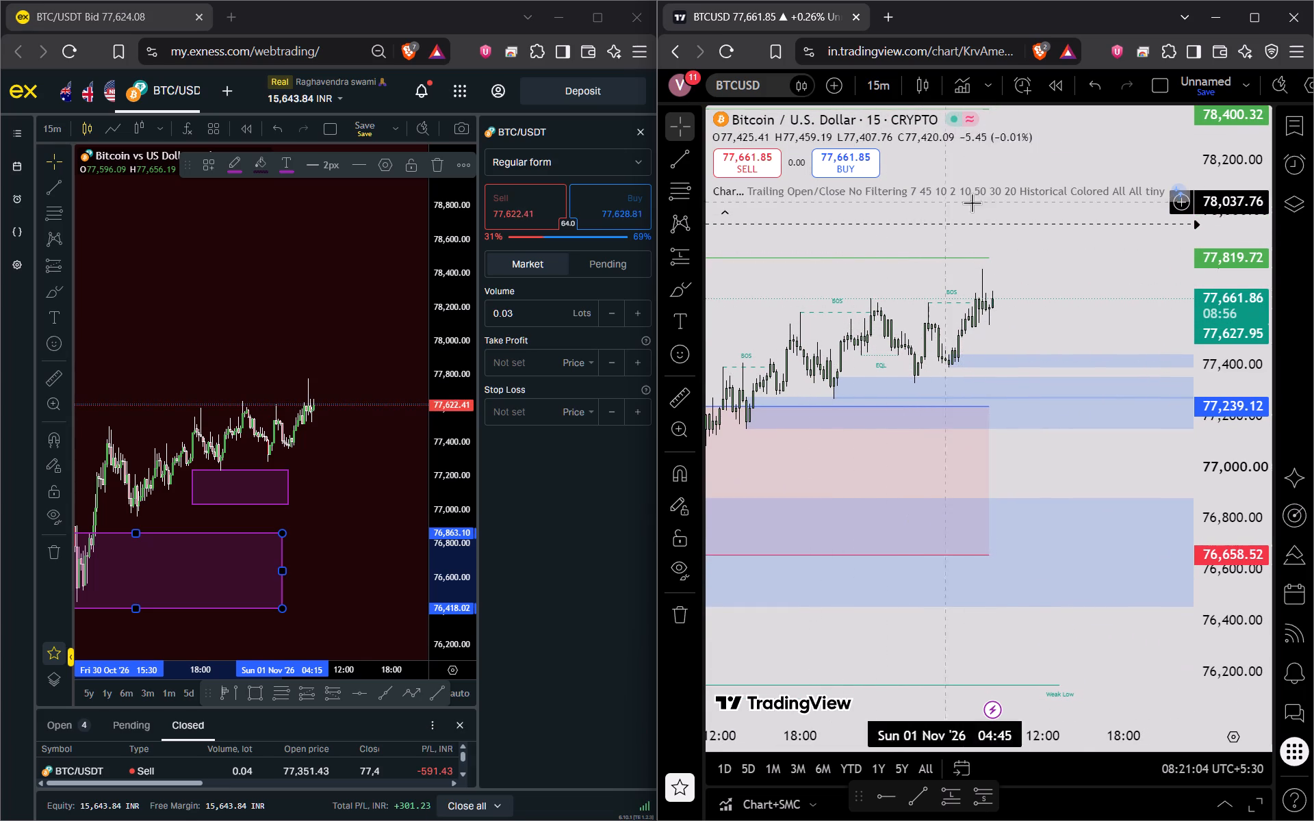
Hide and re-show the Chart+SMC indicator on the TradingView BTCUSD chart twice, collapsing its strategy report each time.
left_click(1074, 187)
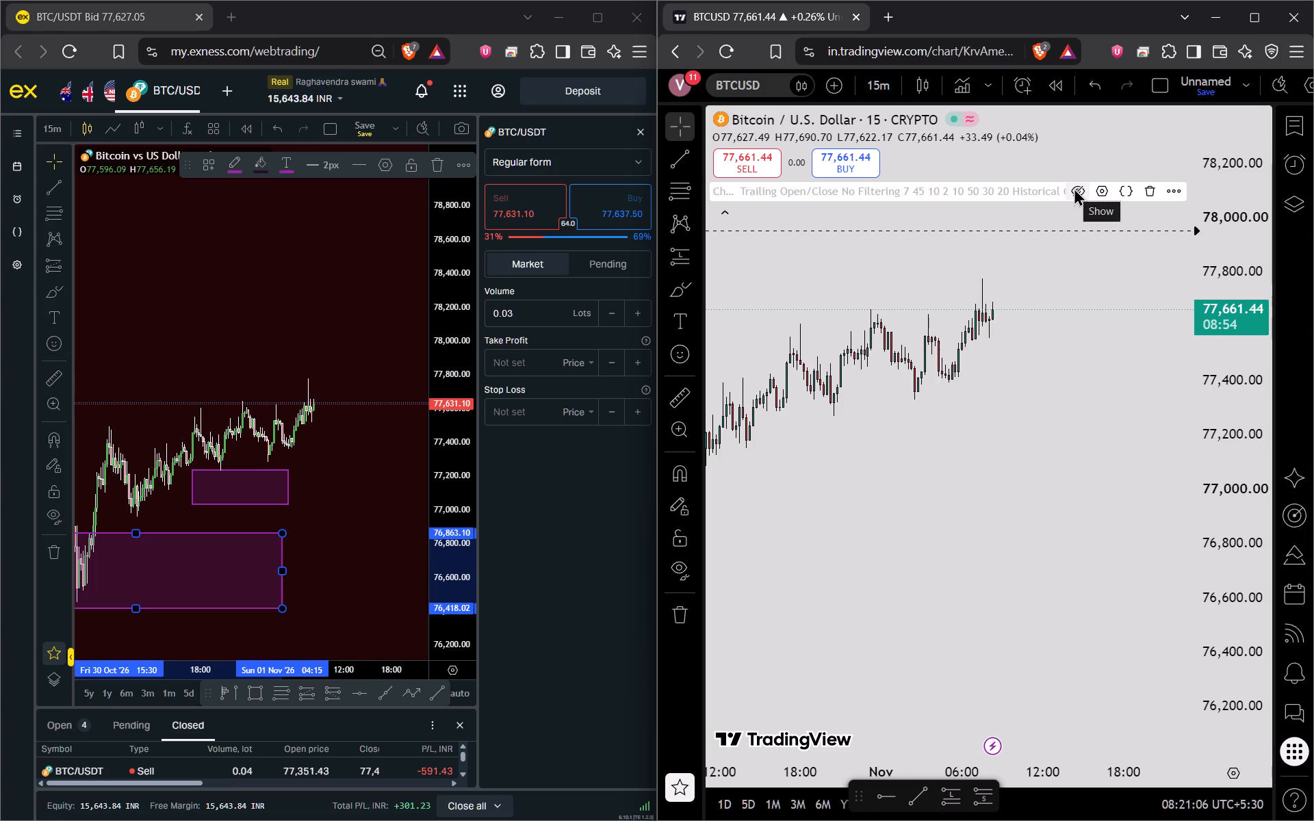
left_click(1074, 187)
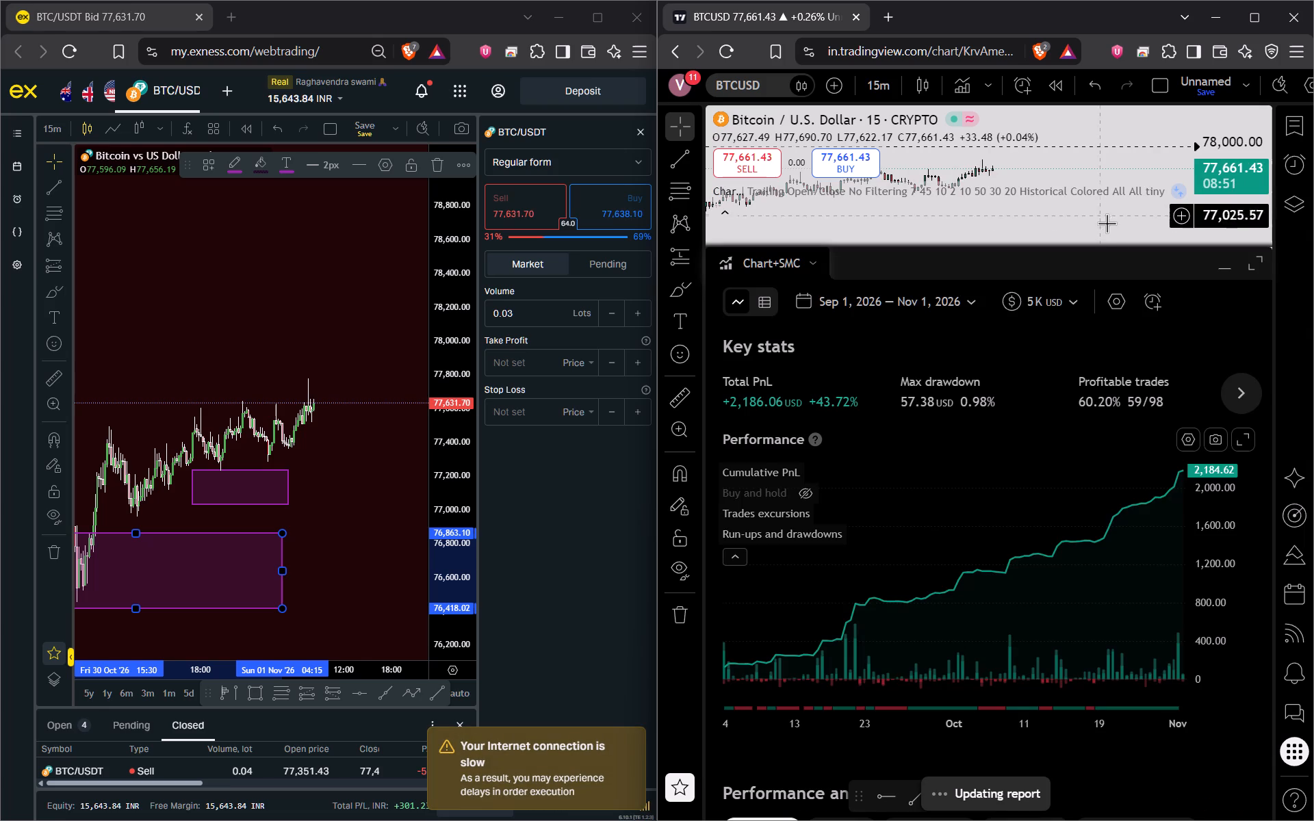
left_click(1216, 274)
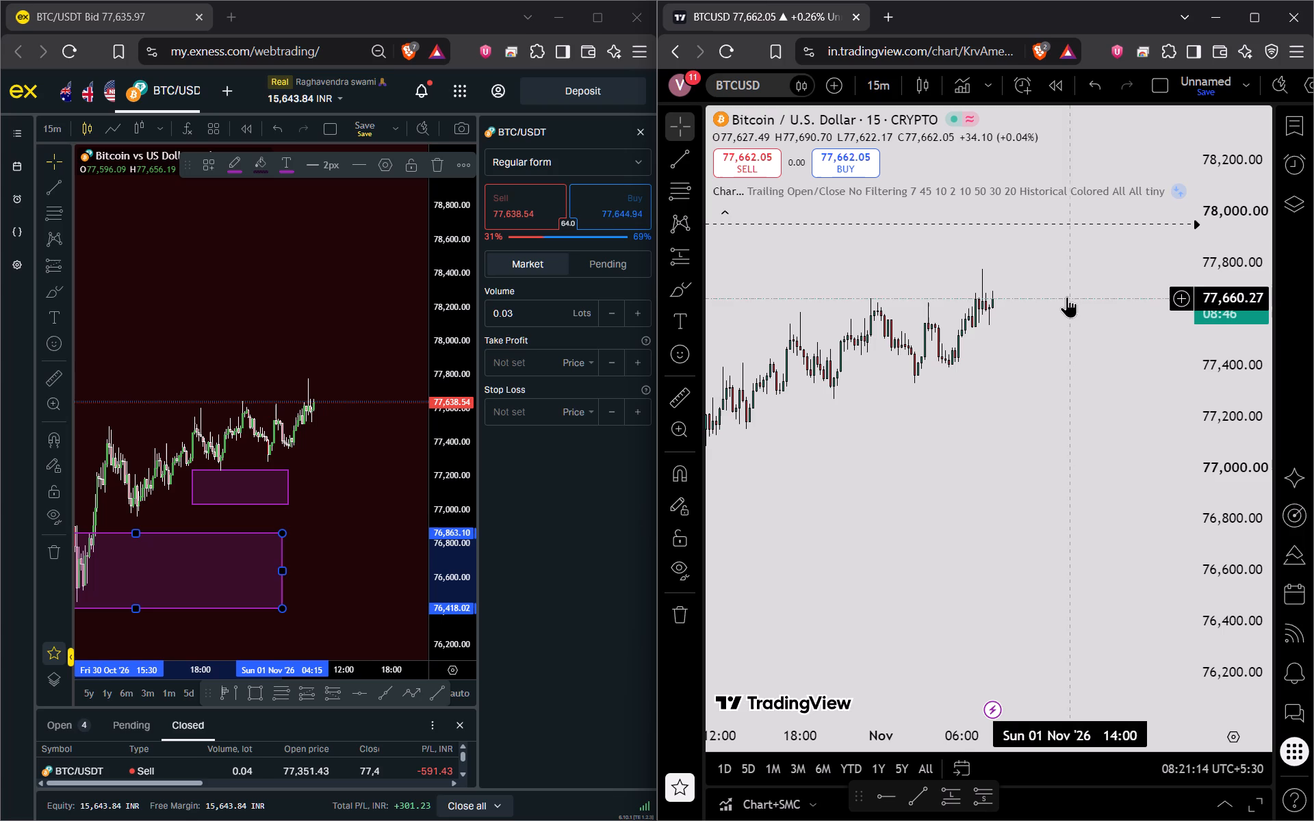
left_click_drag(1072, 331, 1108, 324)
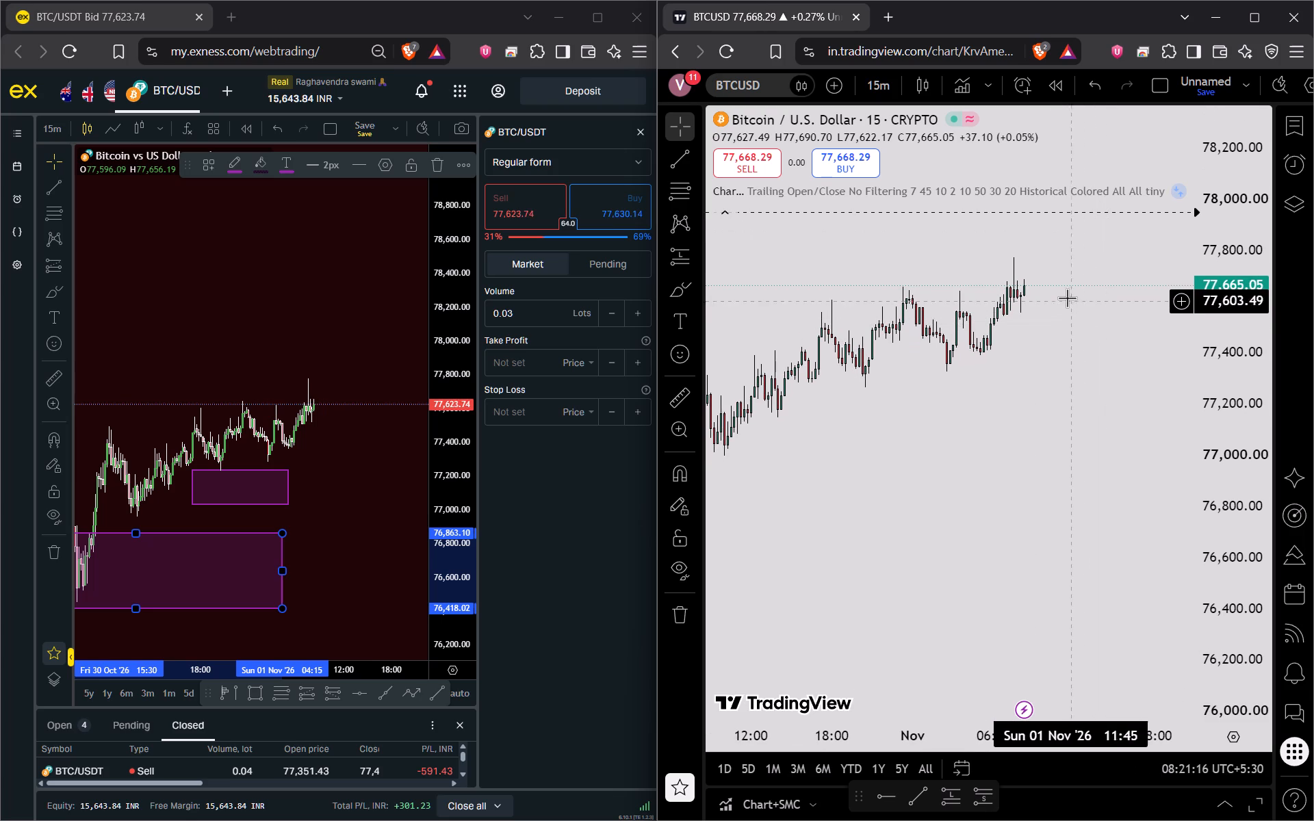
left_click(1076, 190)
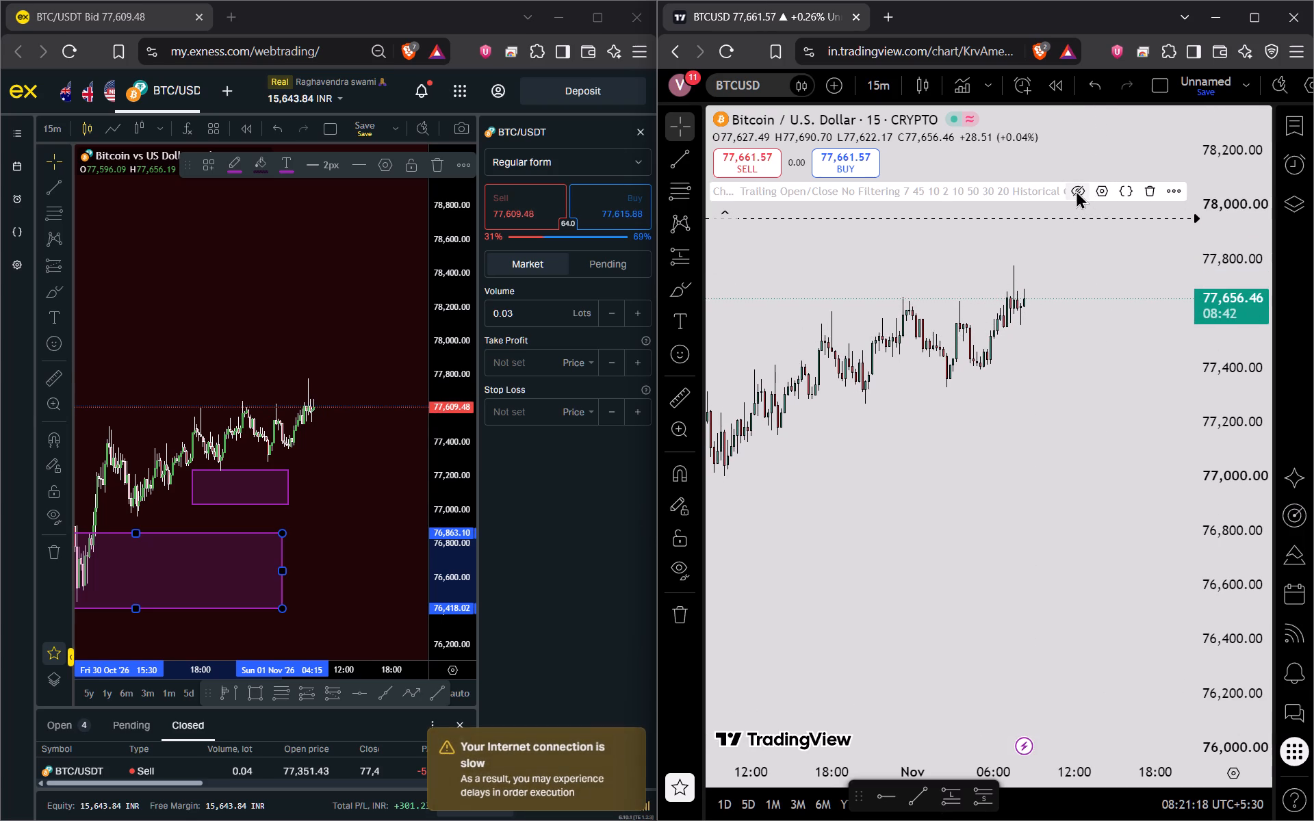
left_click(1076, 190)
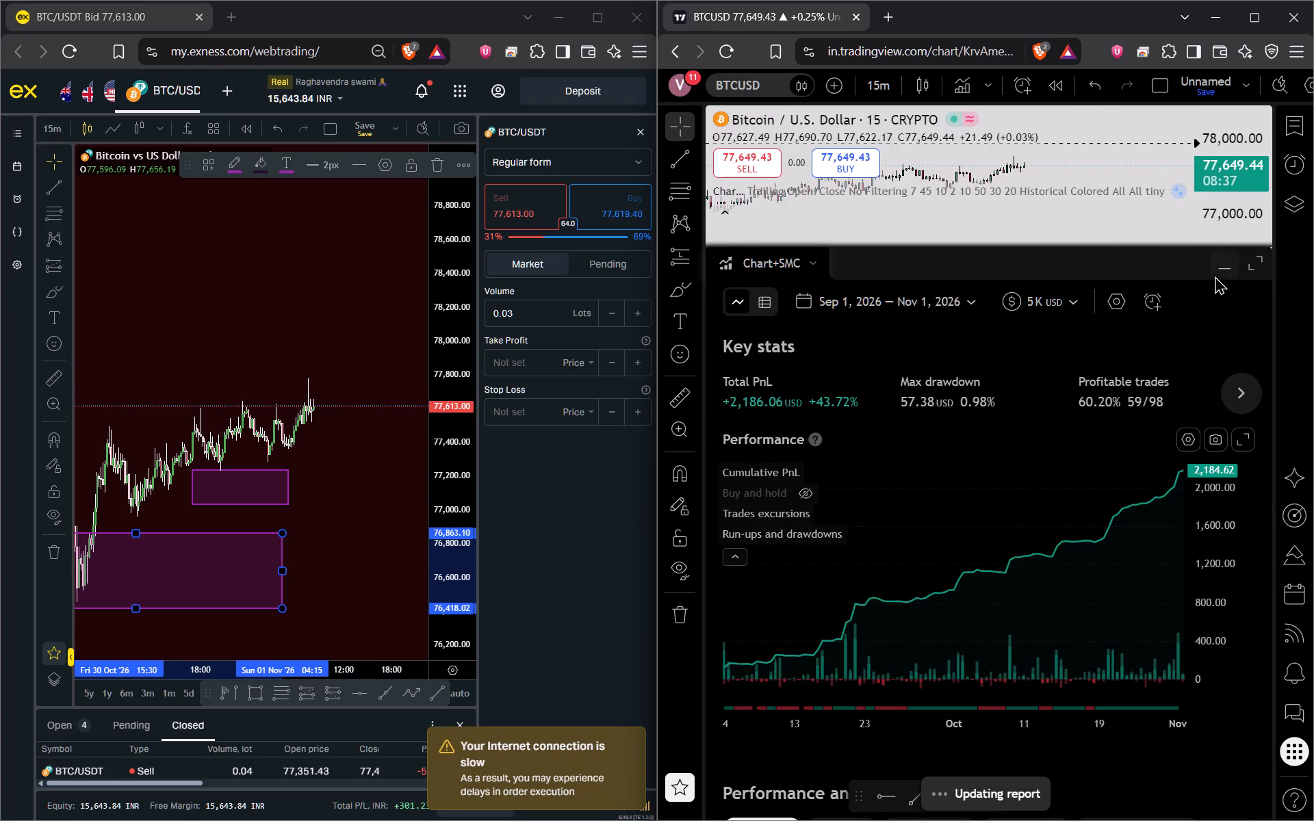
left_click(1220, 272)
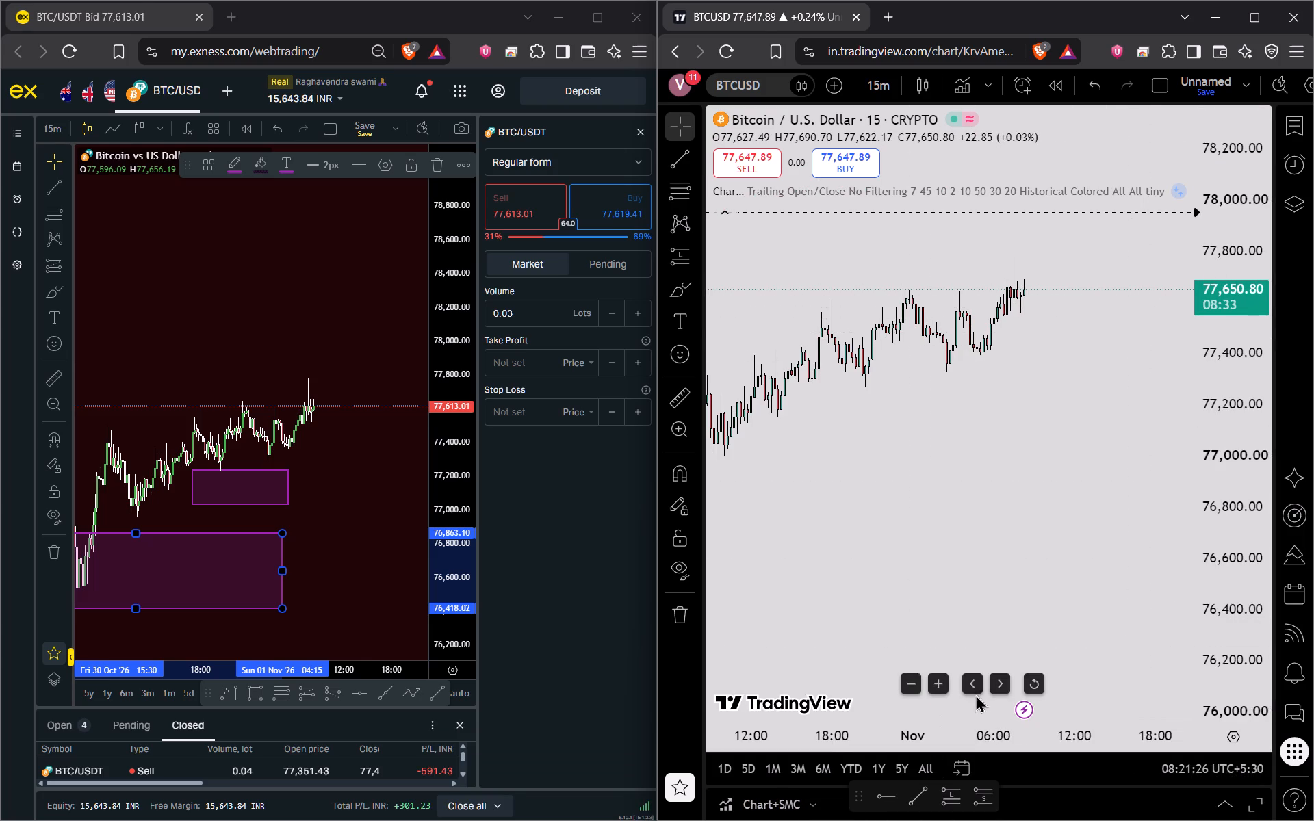
Reset the TradingView BTCUSD chart to its default view.
left_click(1033, 678)
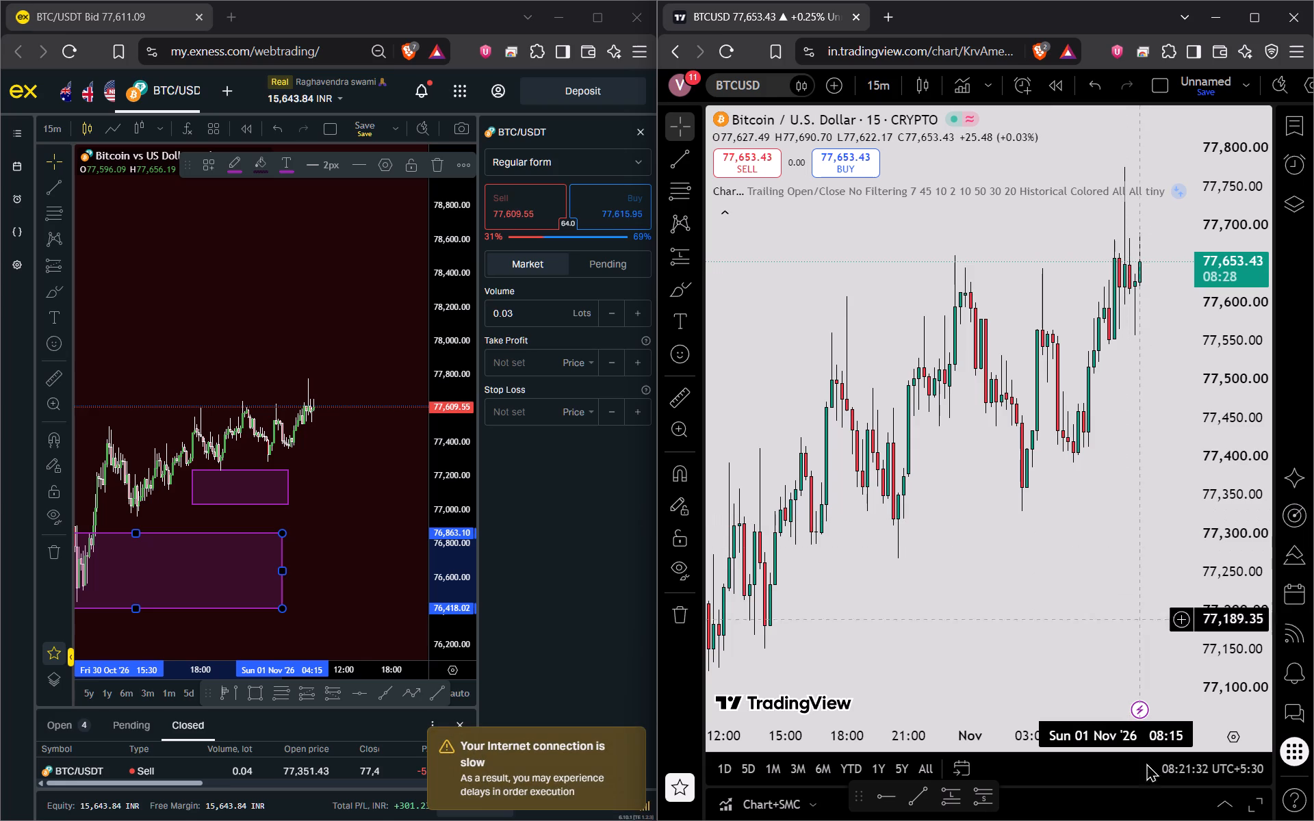
Switch the computer's Wi-Fi connection to the ACTFIBERNET_EXT network and return to the Exness terminal.
left_click(1183, 798)
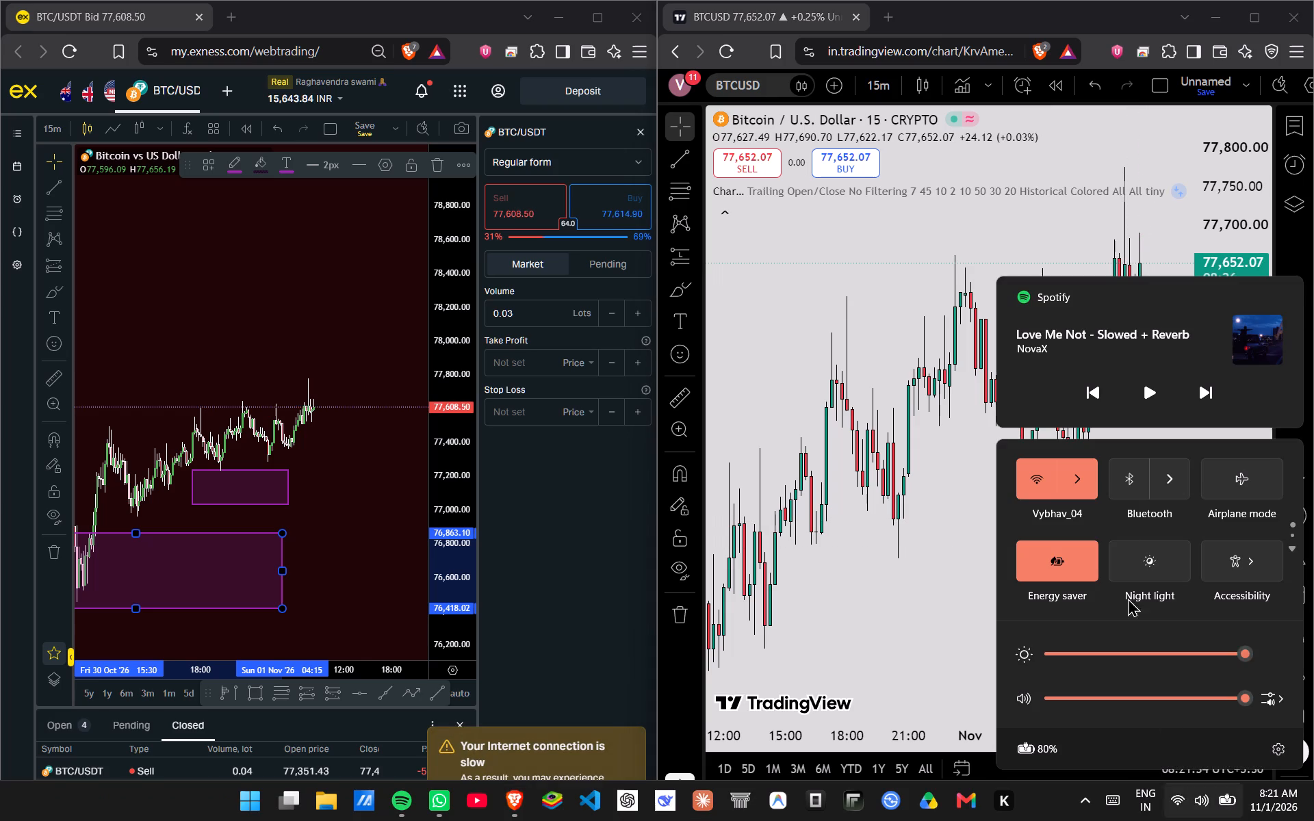
left_click(1080, 481)
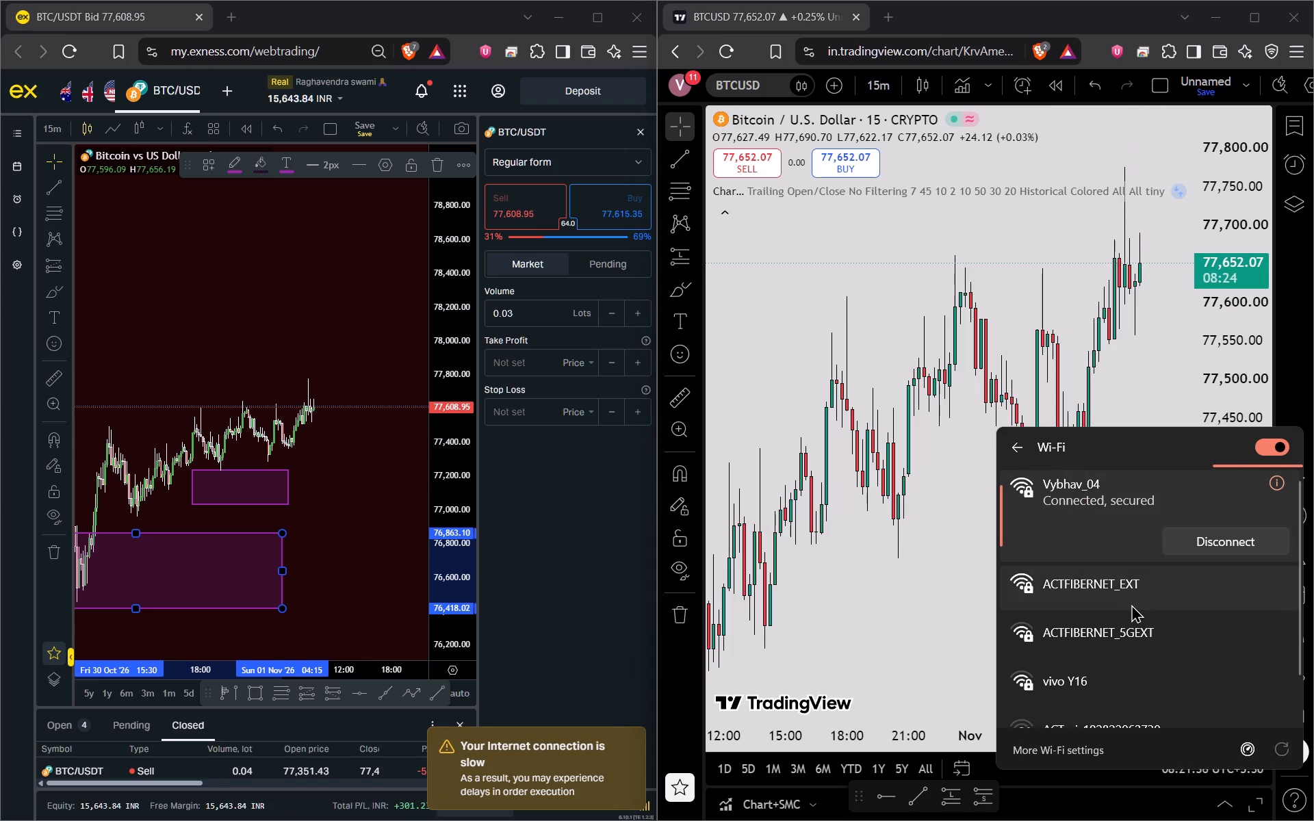
left_click(1131, 604)
left_click(1175, 622)
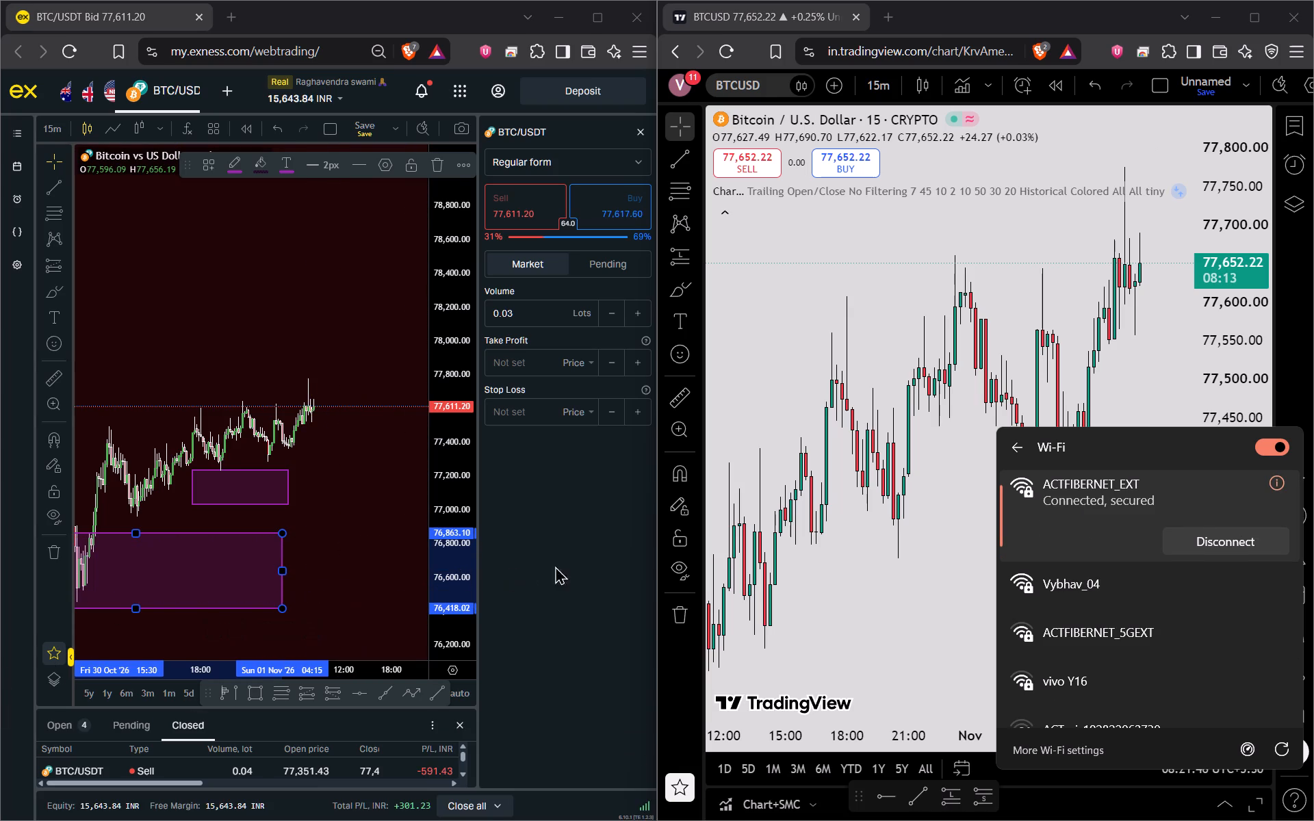
left_click_drag(605, 549, 596, 549)
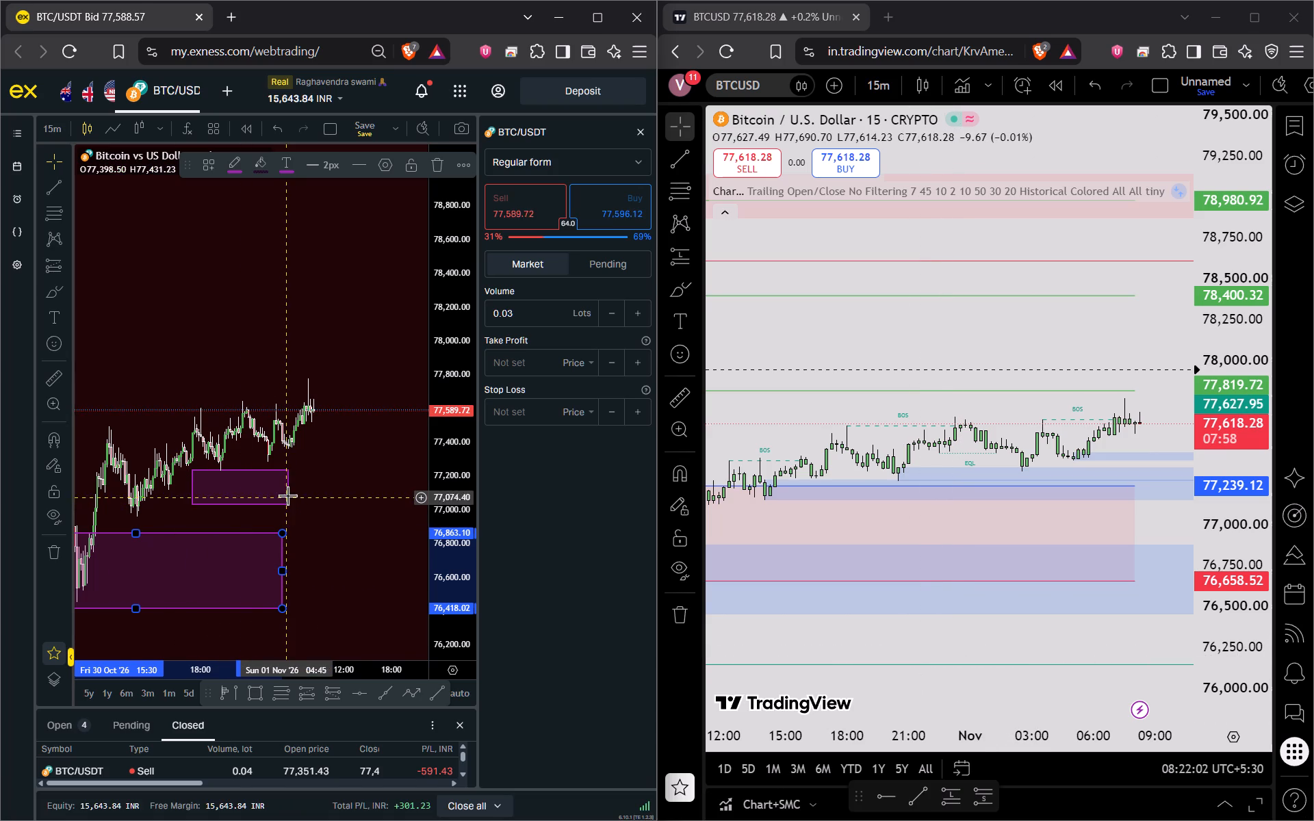
Extend the smaller purple rectangle on the Exness BTC/USDT chart forward in time to Sun 01 Nov 19:30.
left_click_drag(292, 489, 320, 488)
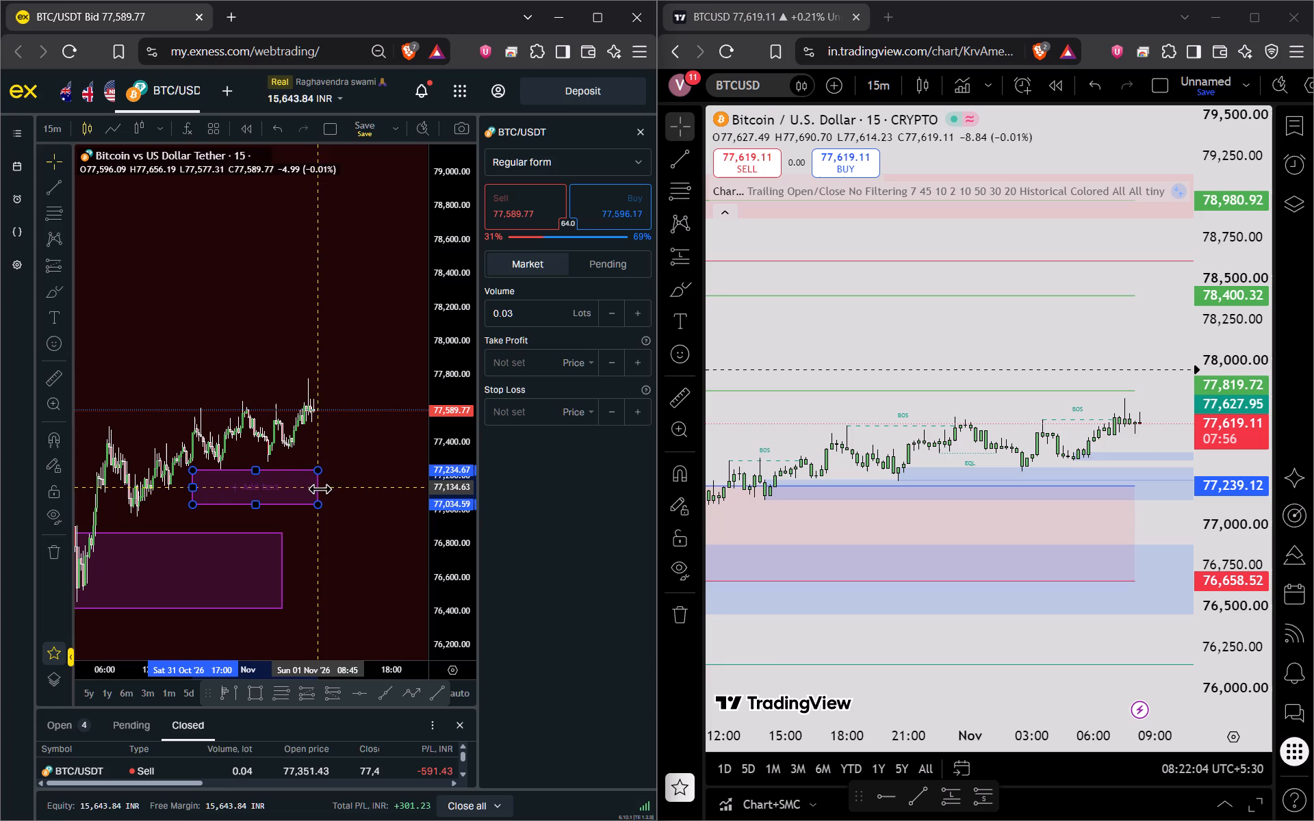
left_click_drag(320, 488, 365, 494)
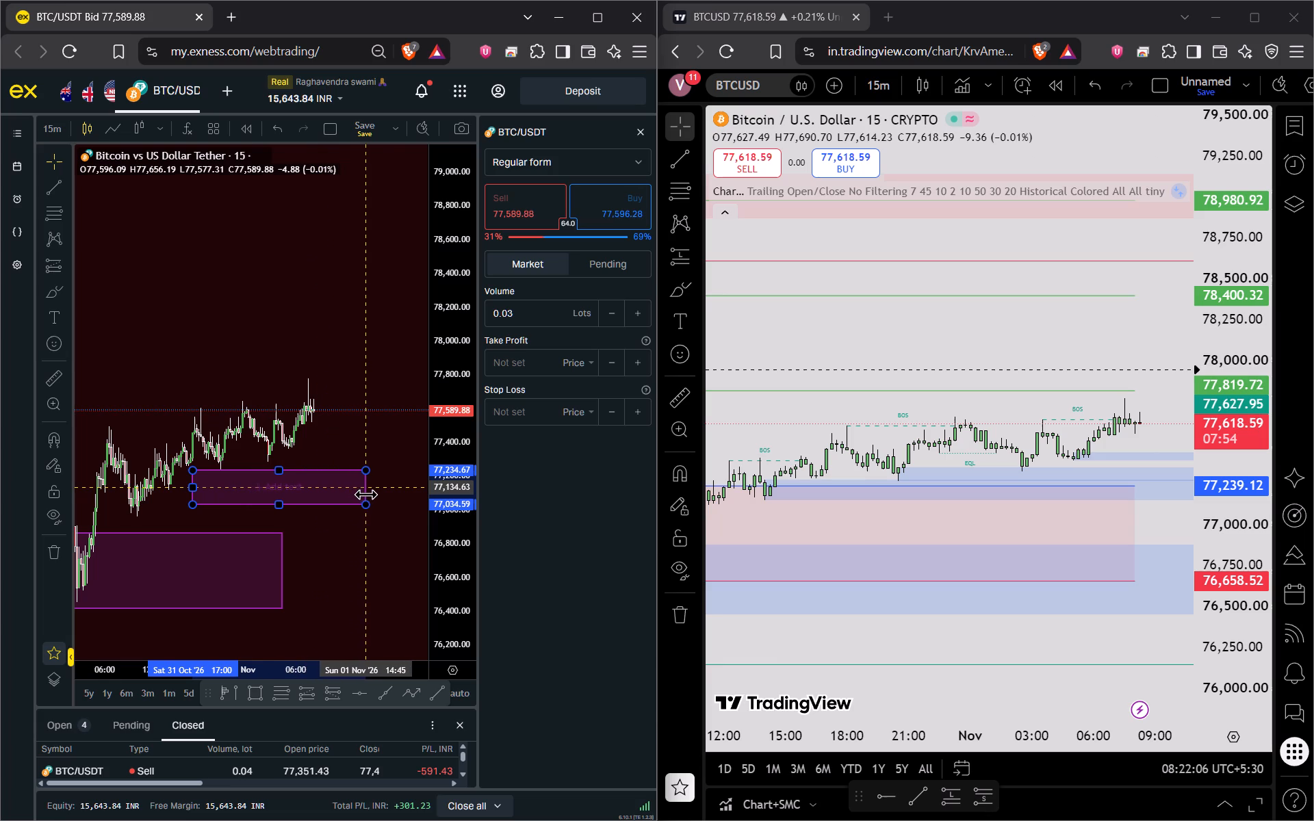
left_click_drag(365, 494, 403, 502)
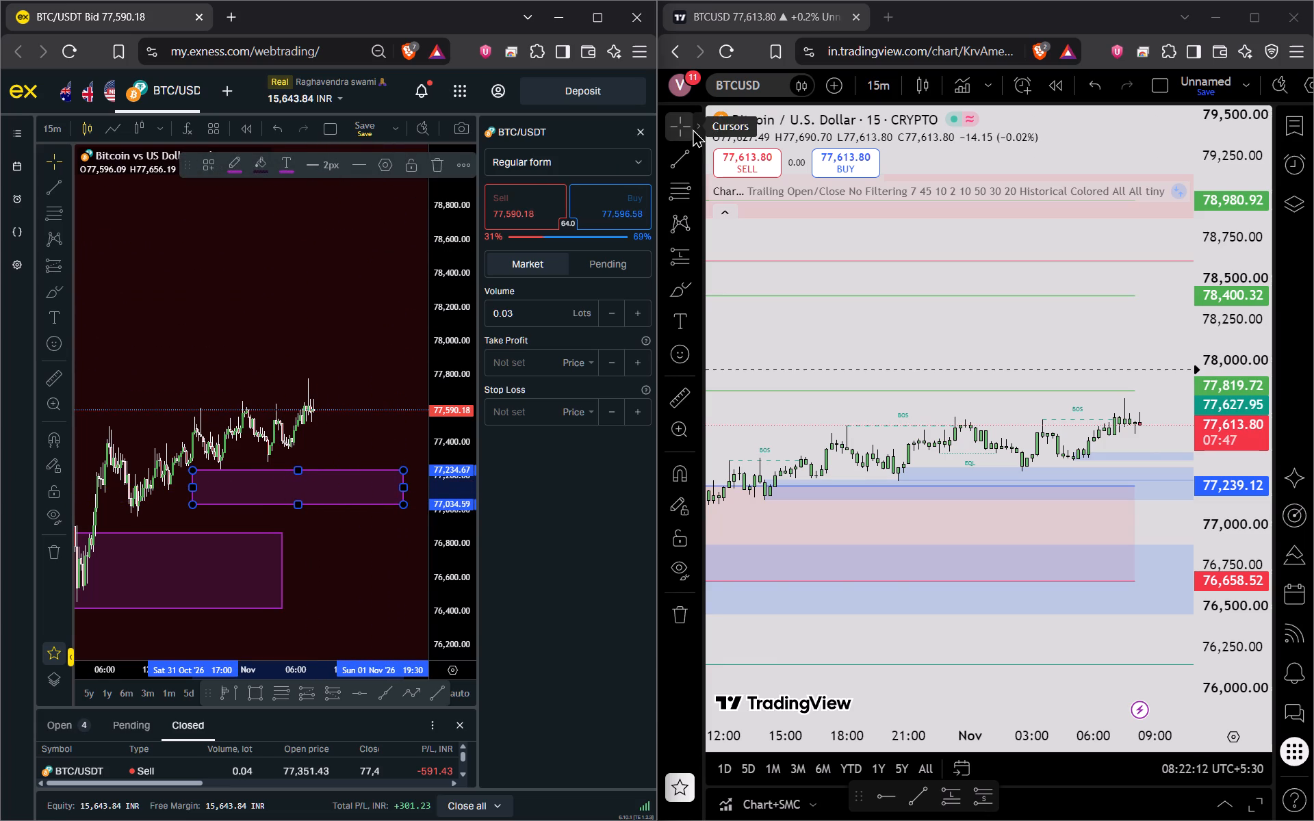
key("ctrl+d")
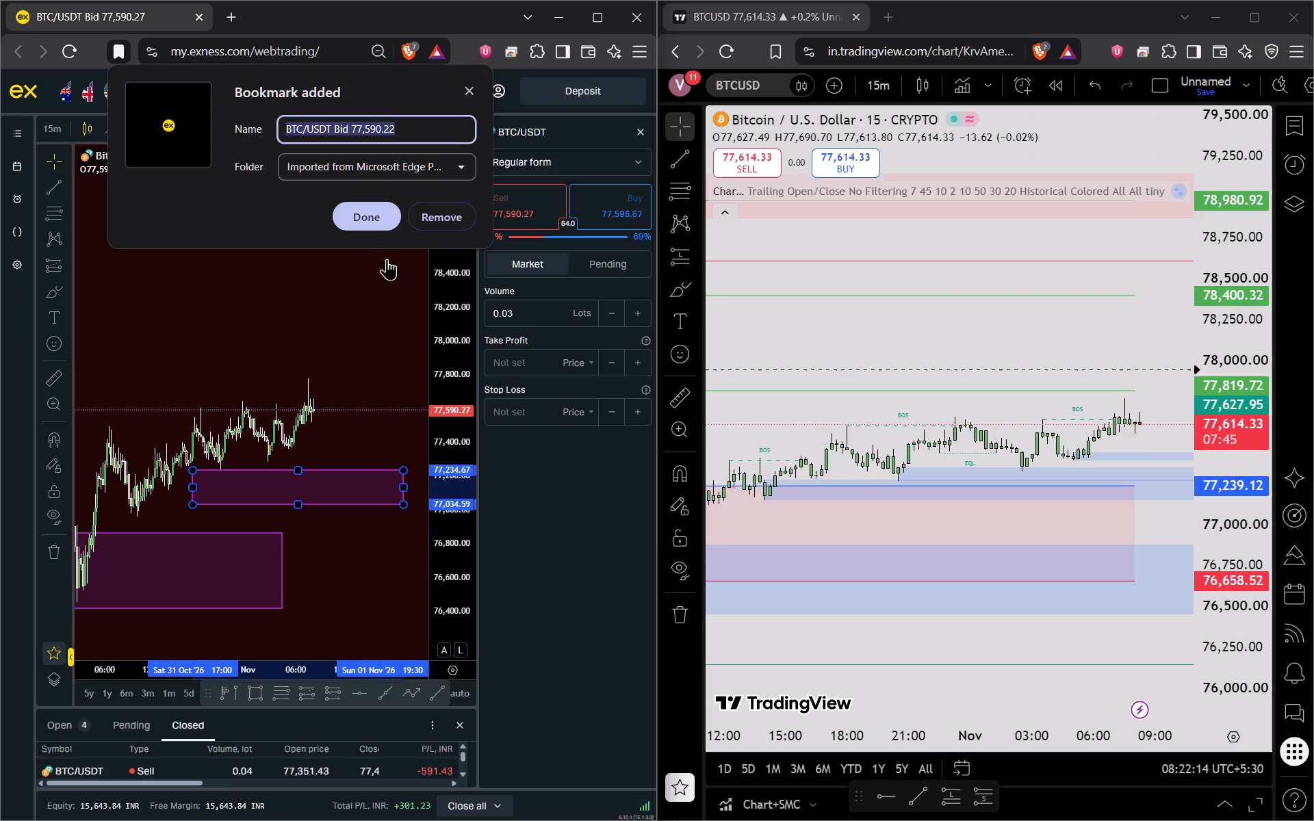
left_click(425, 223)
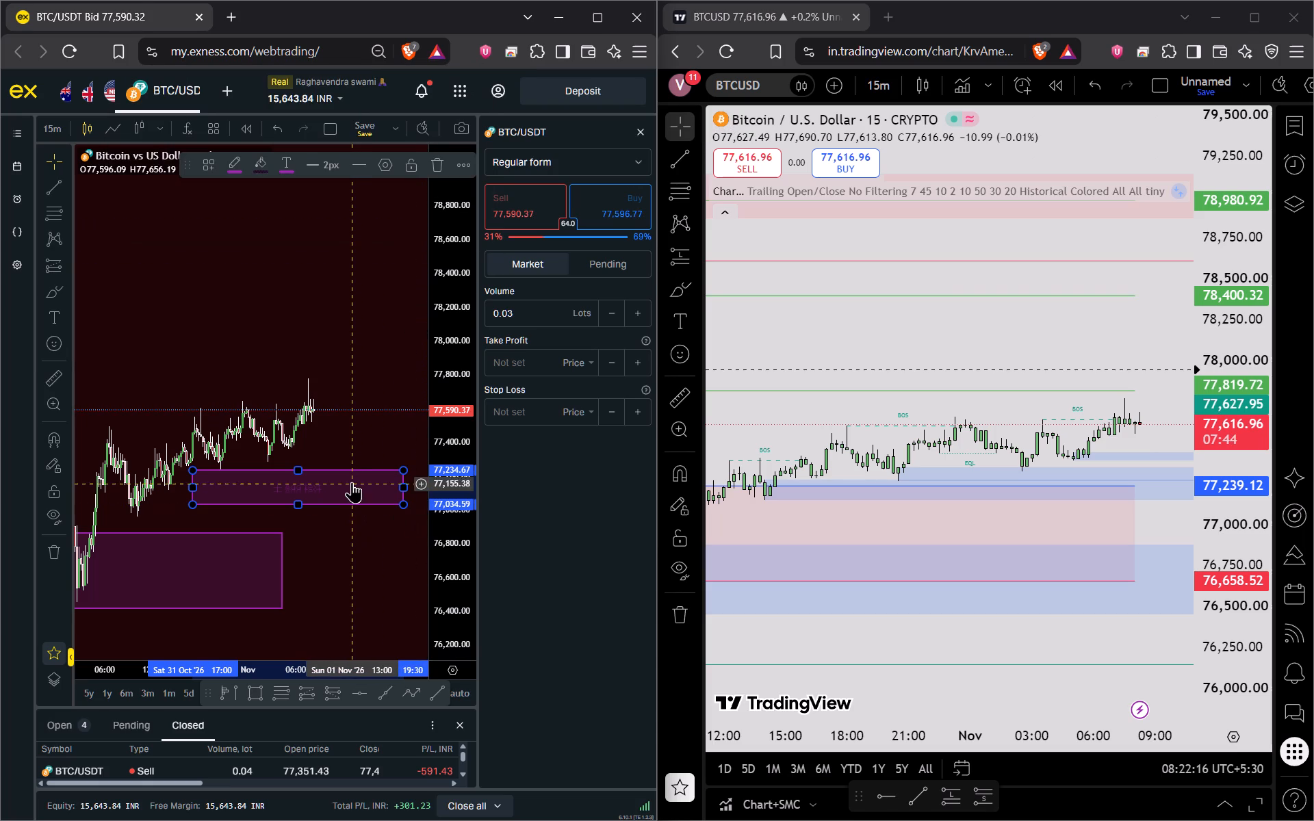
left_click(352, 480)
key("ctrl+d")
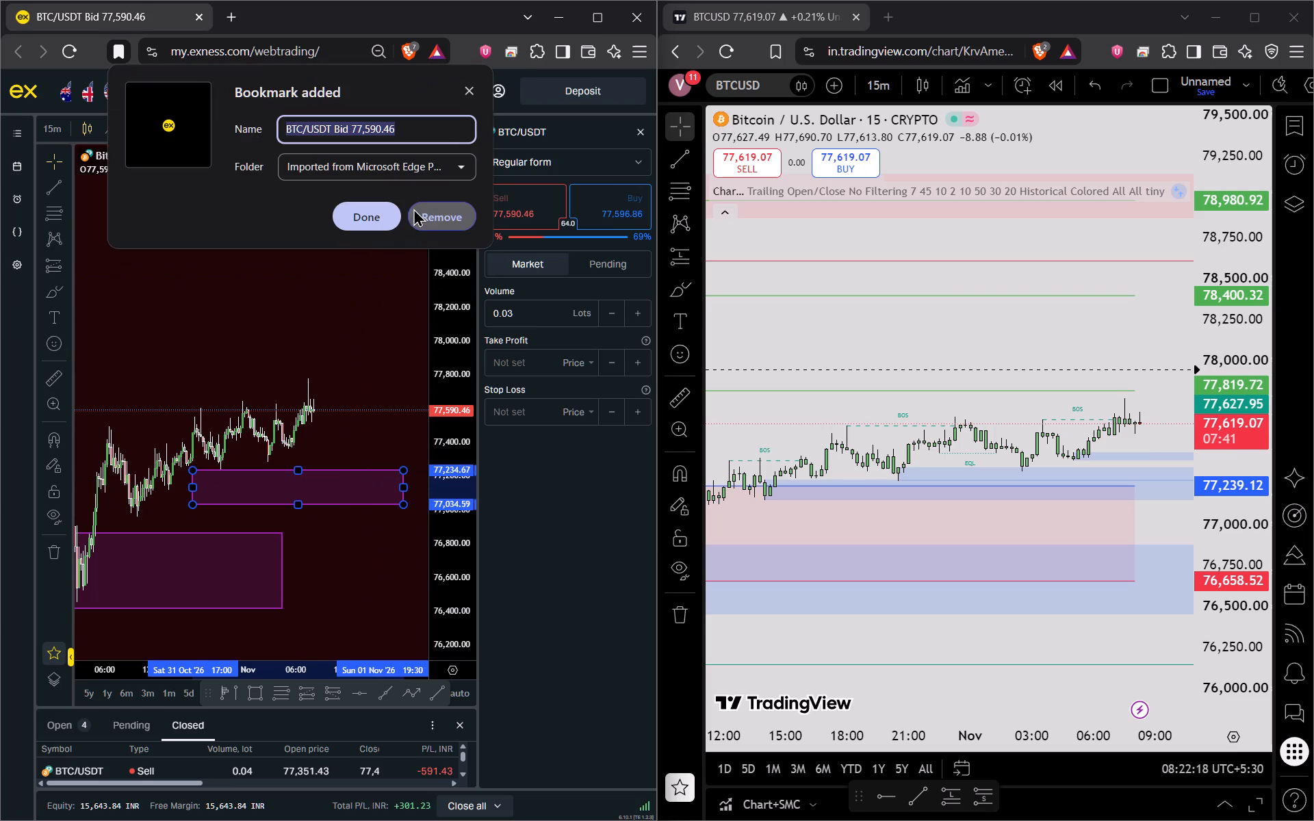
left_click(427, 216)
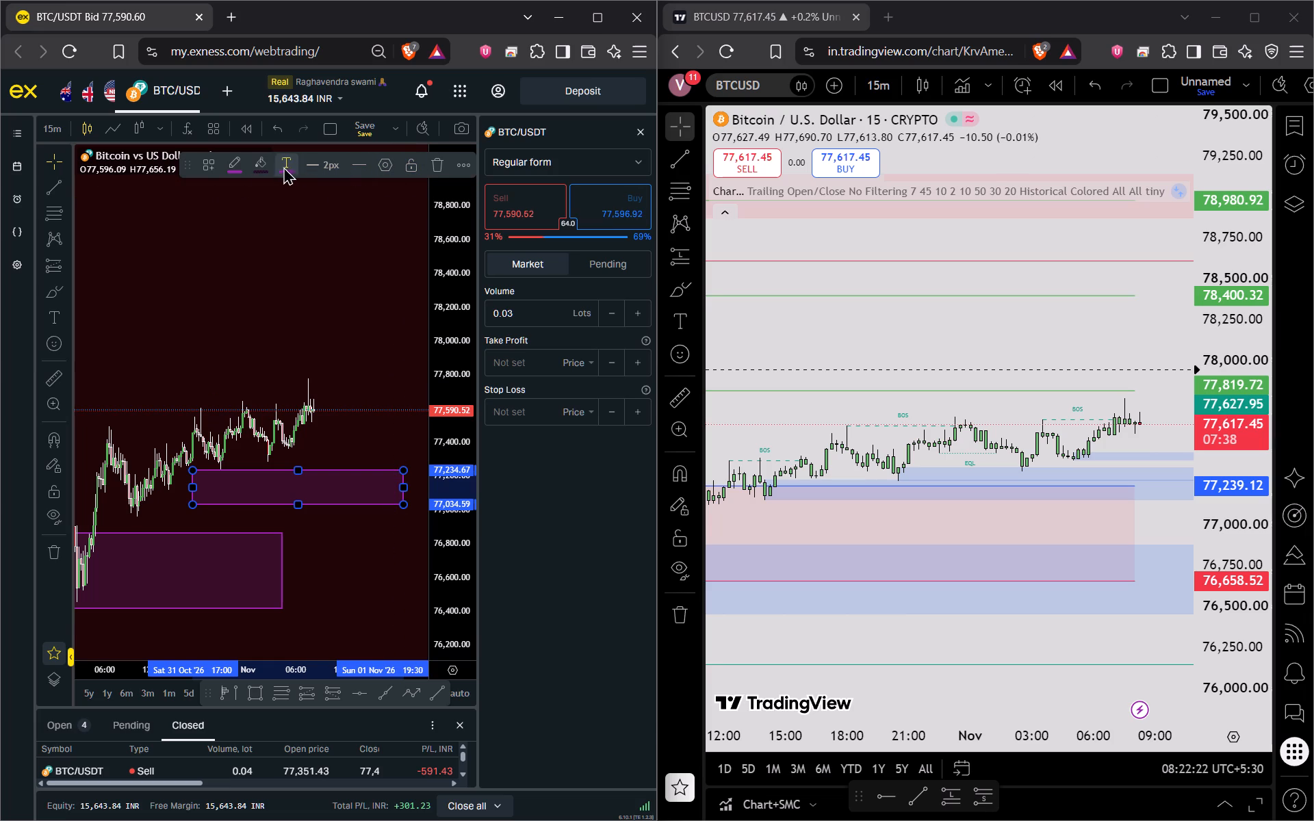
Clone the extended rectangle as a thinner zone just above it, spanning about 77,301 to 77,389 from Sat 31 Oct 21:00 to Sun 01 Nov 23:30.
right_click(345, 472)
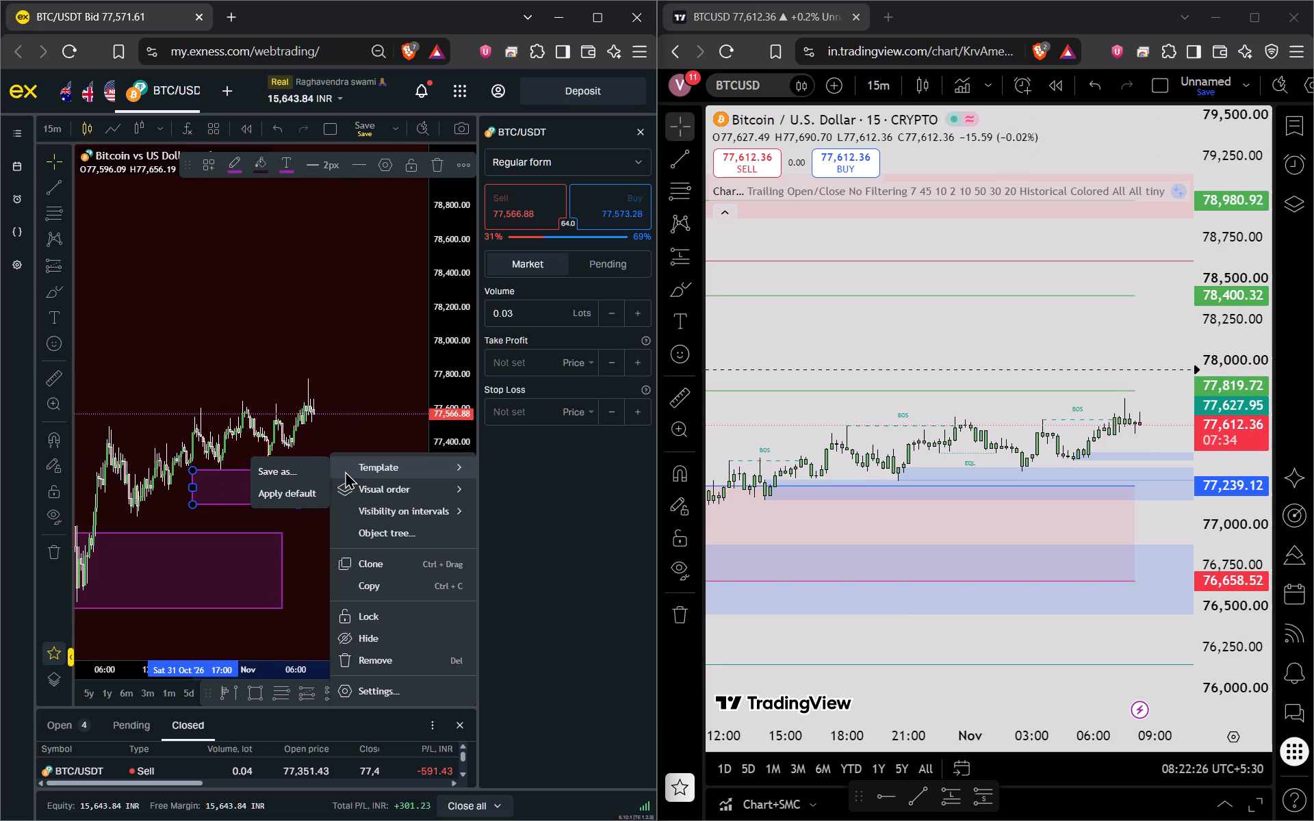
left_click(380, 566)
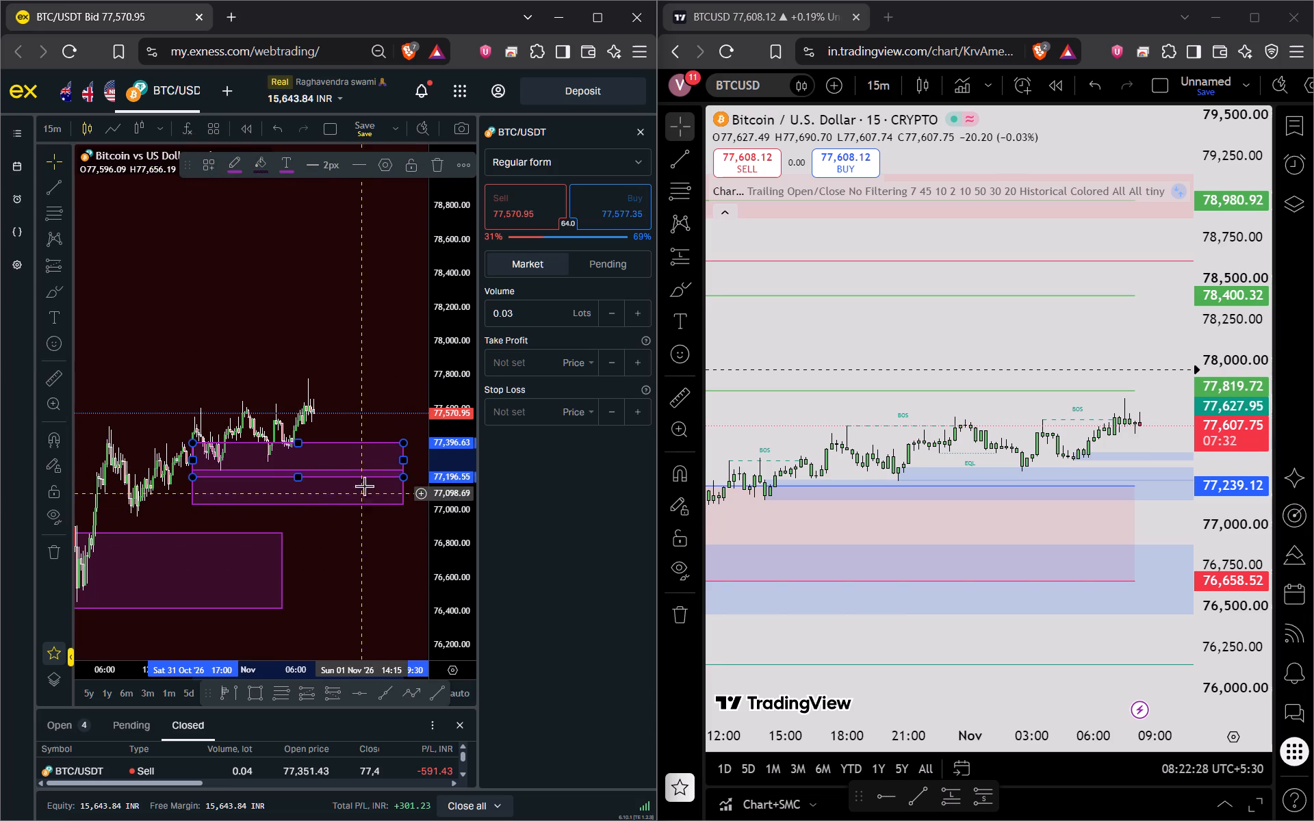
left_click_drag(297, 481, 302, 454)
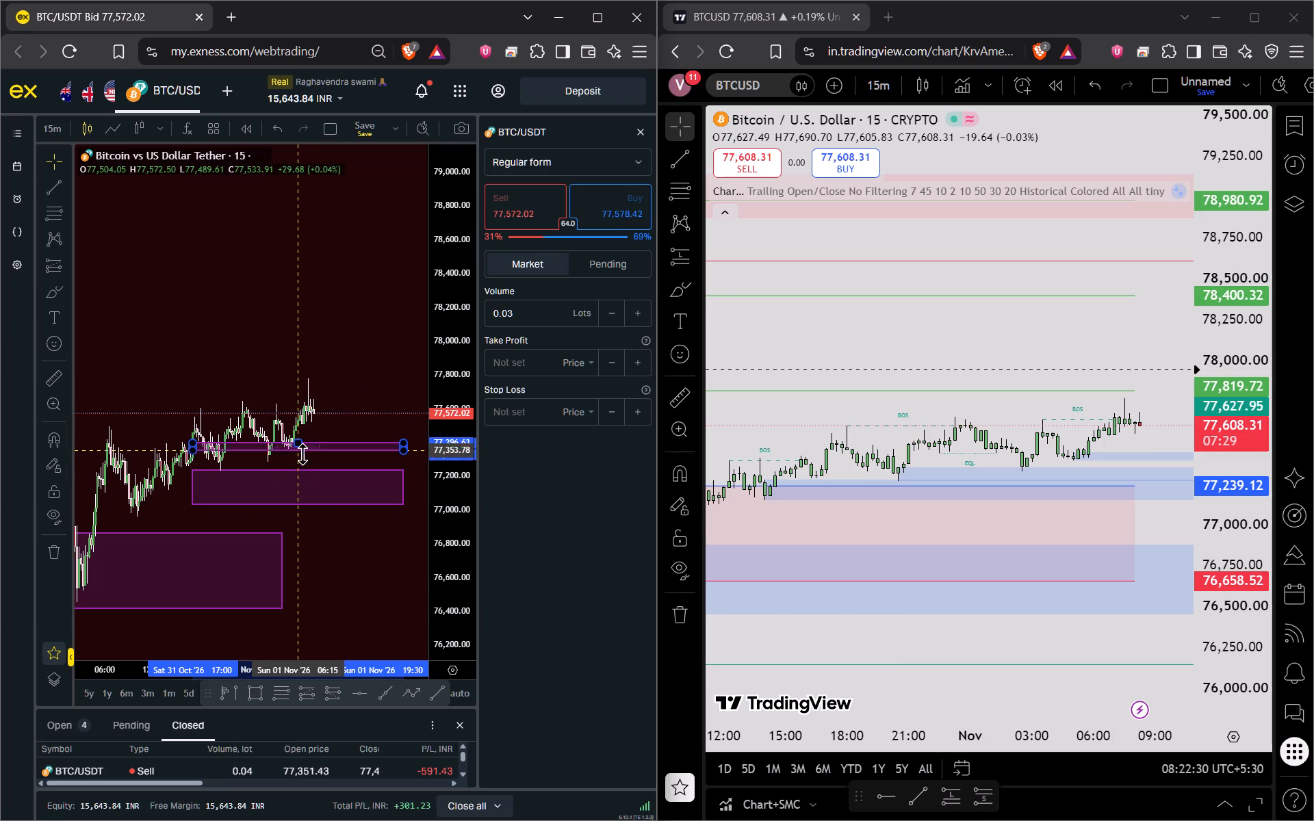
left_click_drag(302, 454, 307, 458)
left_click_drag(337, 448, 370, 459)
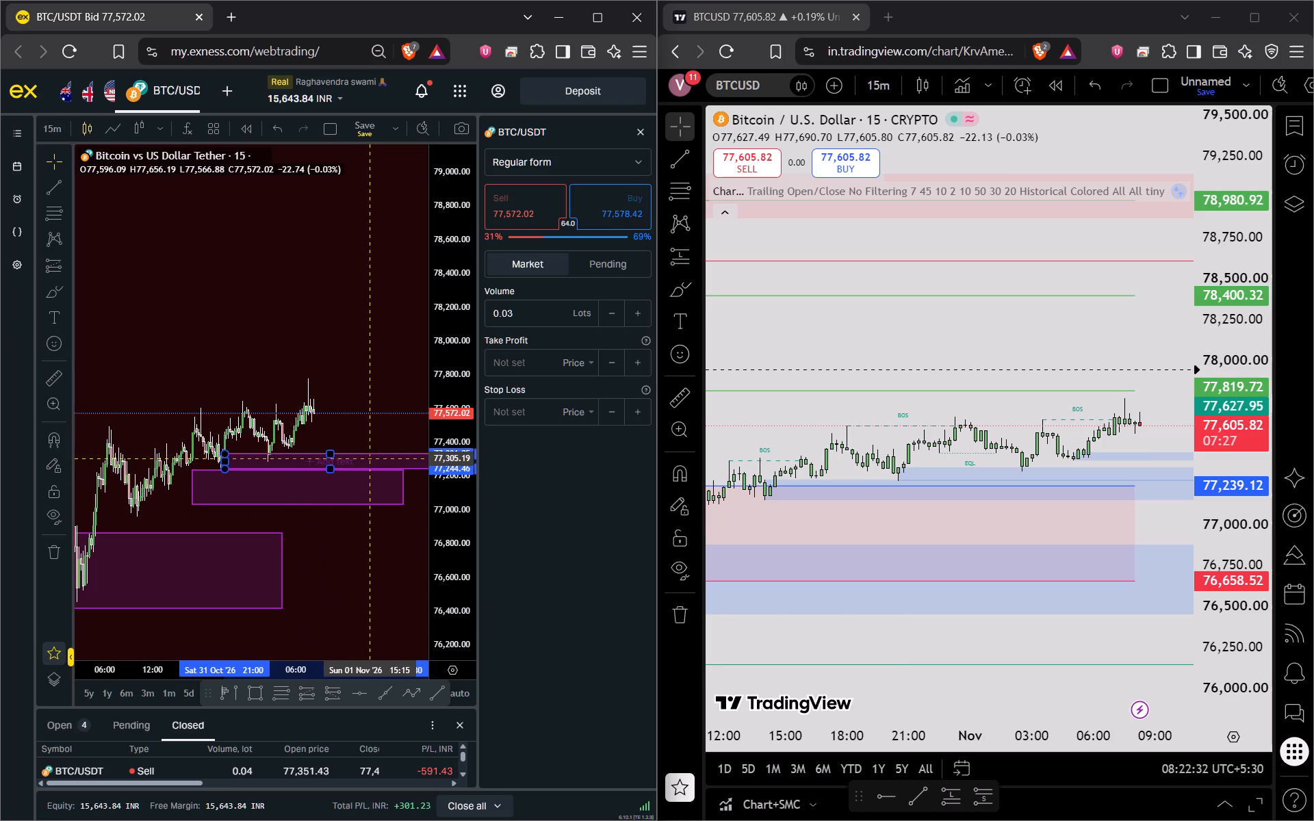
left_click_drag(370, 459, 370, 455)
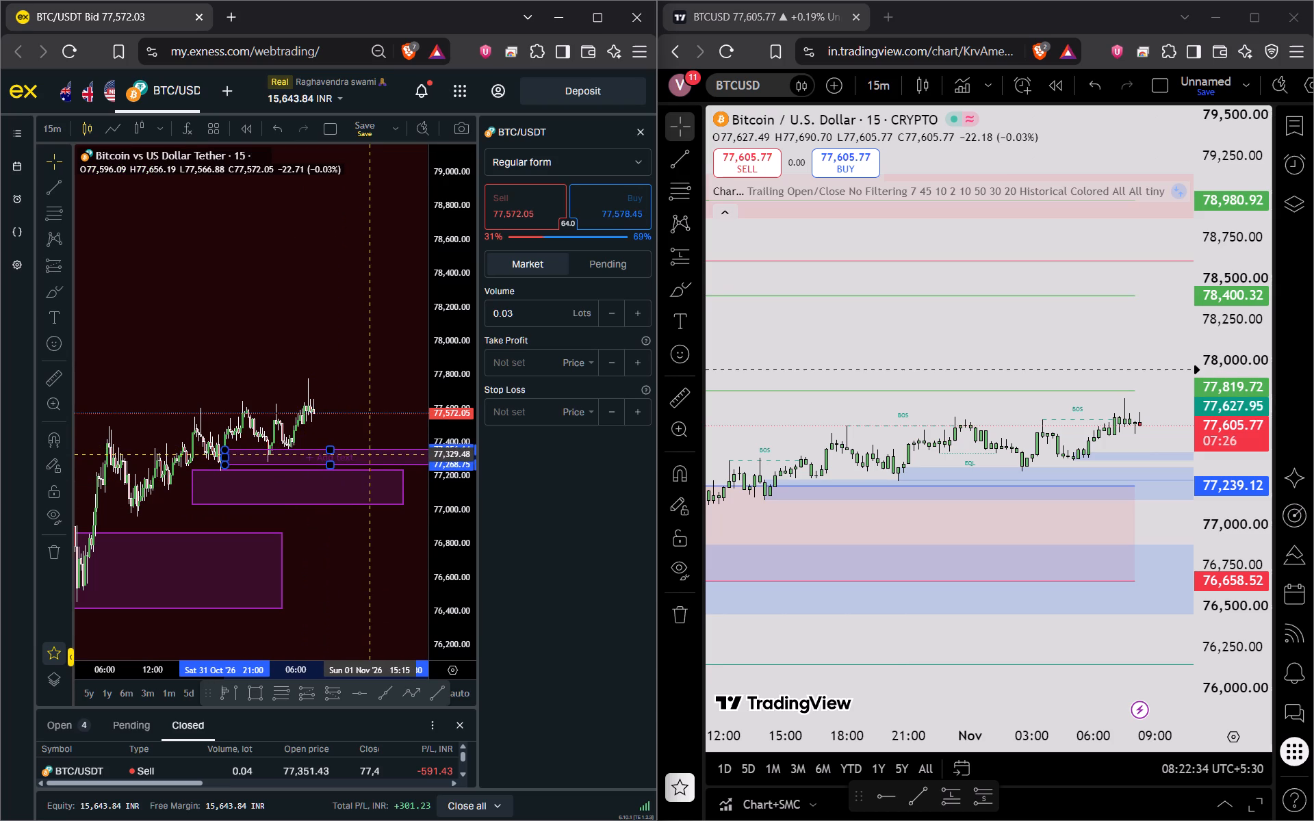
left_click_drag(370, 455, 370, 449)
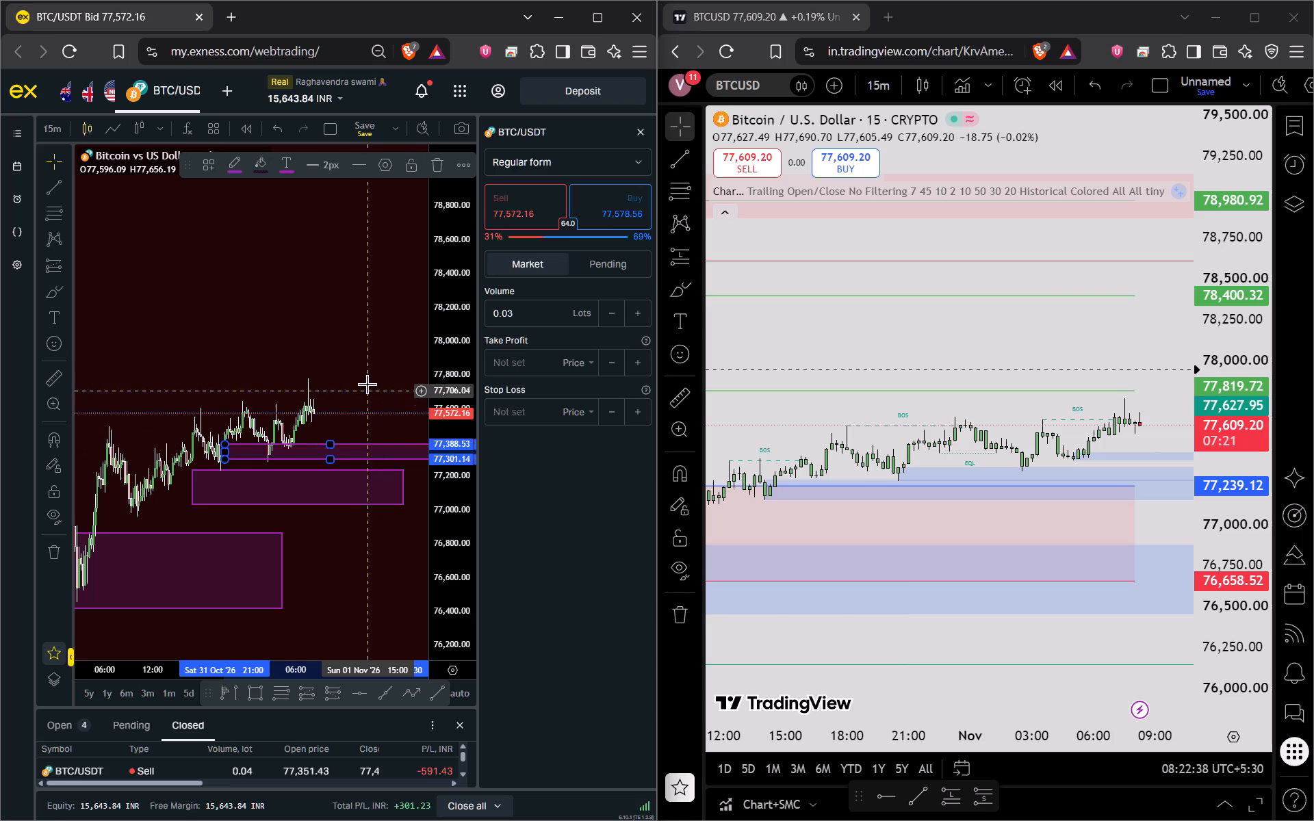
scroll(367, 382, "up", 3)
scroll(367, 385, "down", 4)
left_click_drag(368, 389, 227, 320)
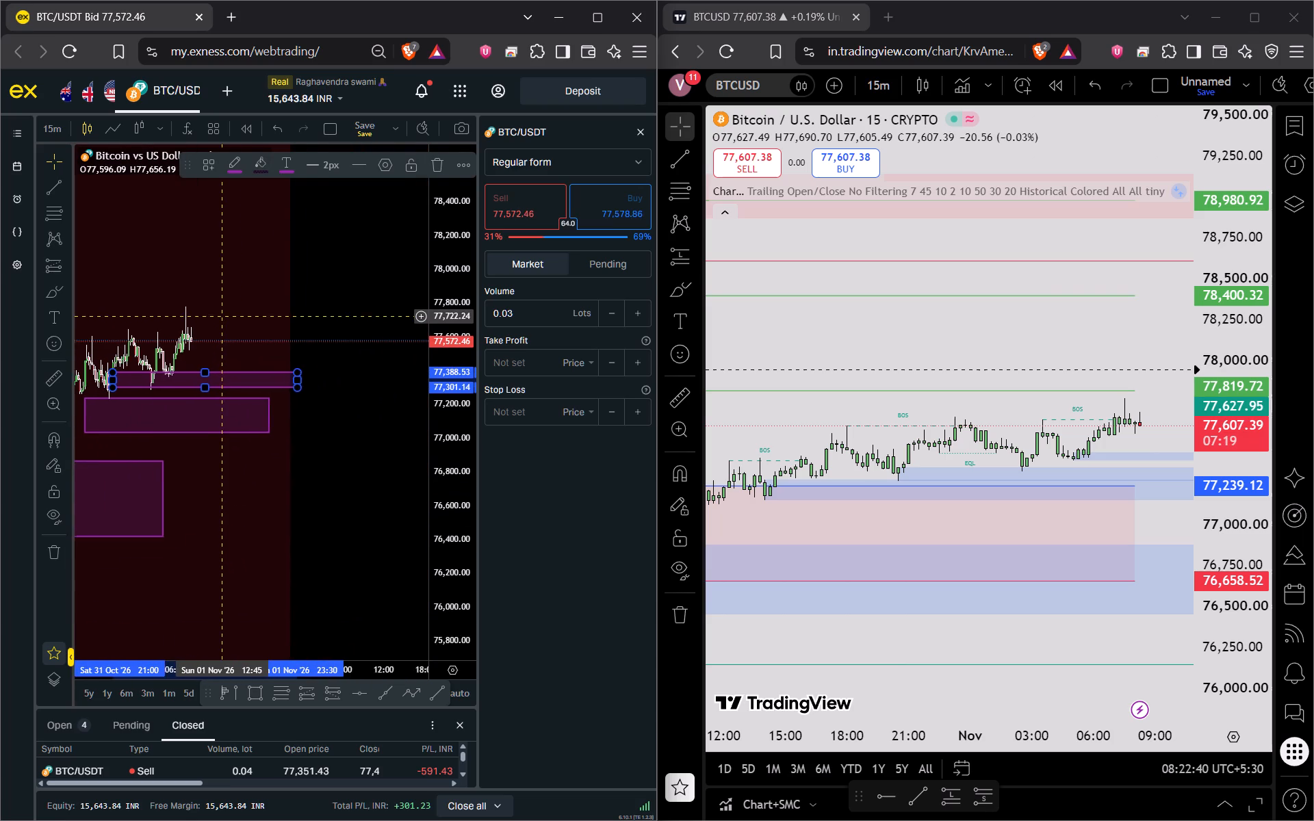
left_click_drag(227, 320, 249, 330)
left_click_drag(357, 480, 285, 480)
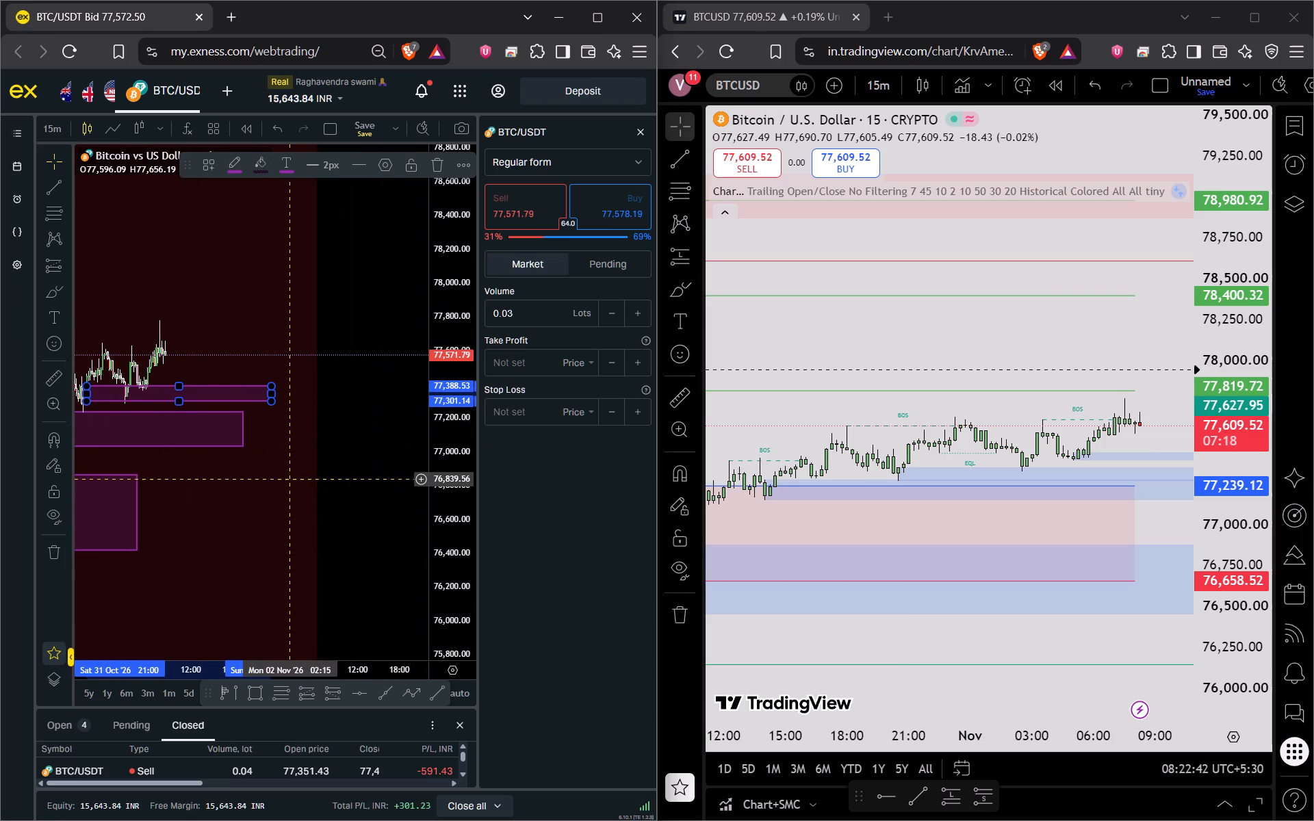
Shorten the thin purple zone on the Exness BTC/USDT chart so that it ends at Sun 01 Nov 19:15.
left_click_drag(285, 480, 292, 480)
left_click_drag(454, 583, 425, 438)
left_click_drag(284, 547, 365, 557)
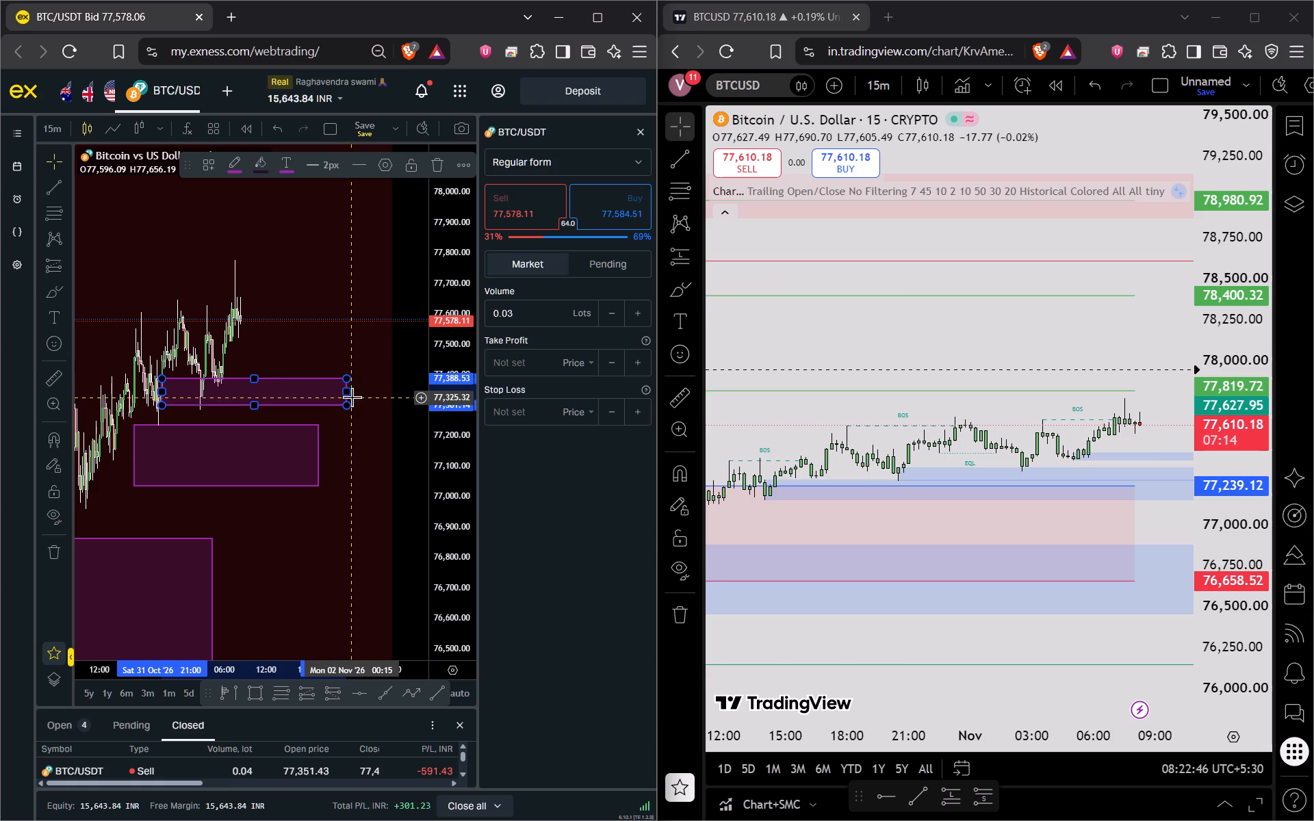
left_click_drag(344, 389, 317, 391)
left_click_drag(340, 342, 385, 359)
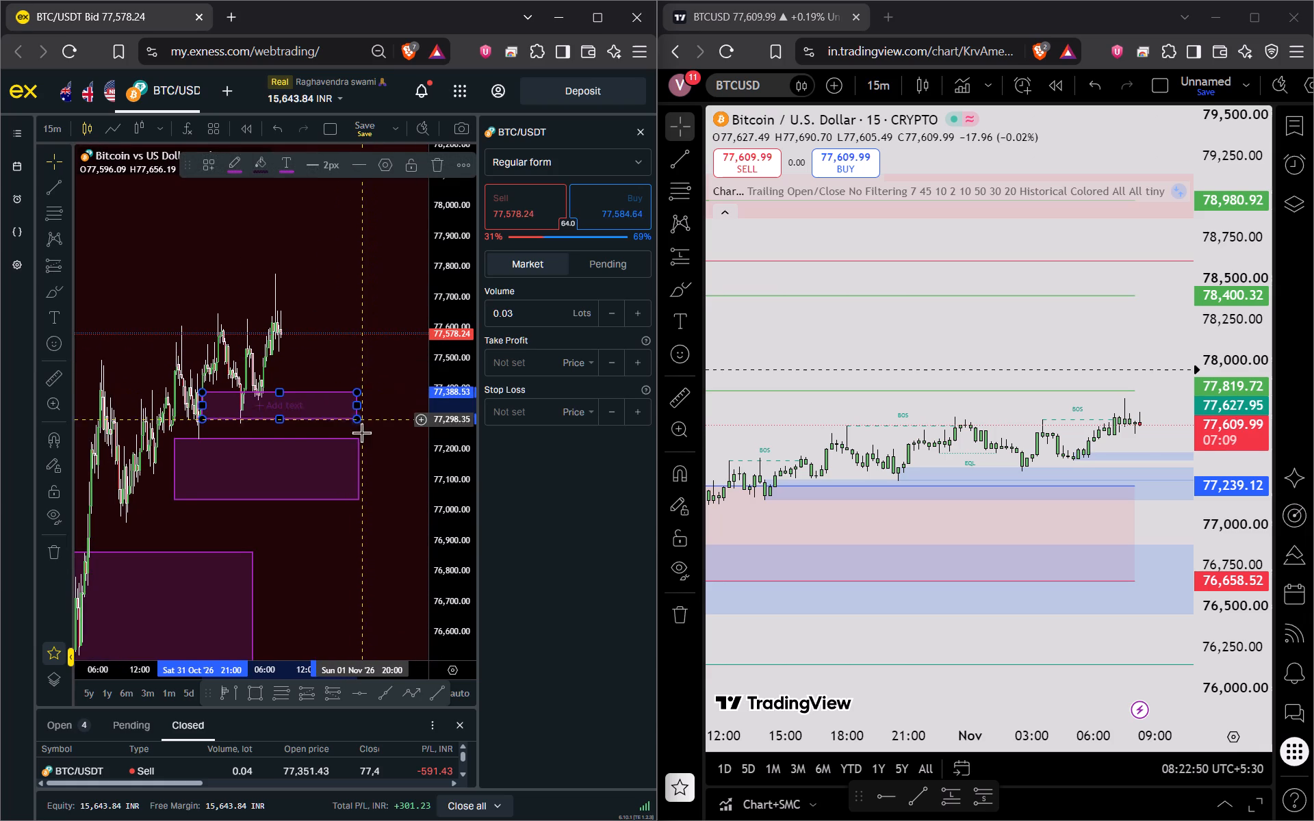
left_click(378, 538)
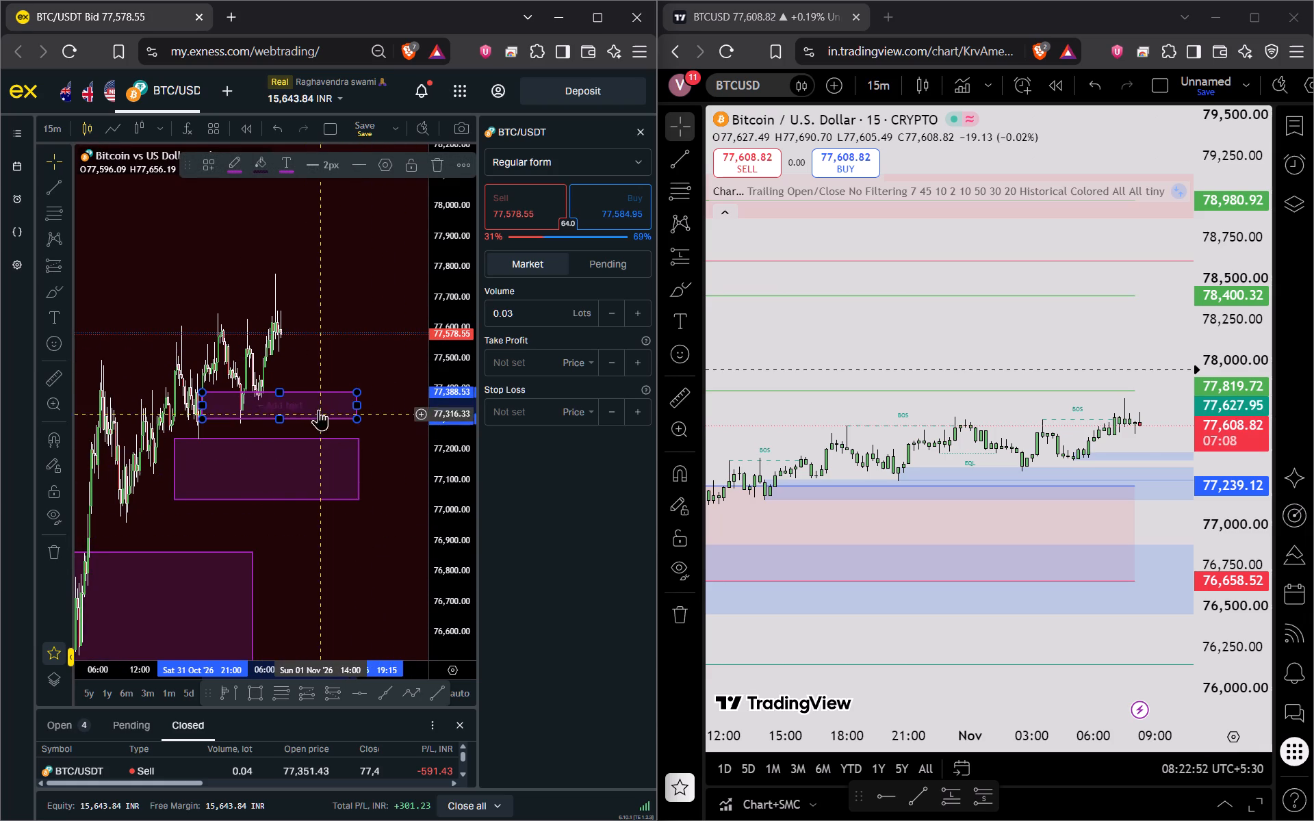
Move the thin purple zone to span about 77,285 to 77,373, from Sat 31 Oct 23:00 to Sun 01 Nov 21:15.
left_click_drag(308, 394, 314, 400)
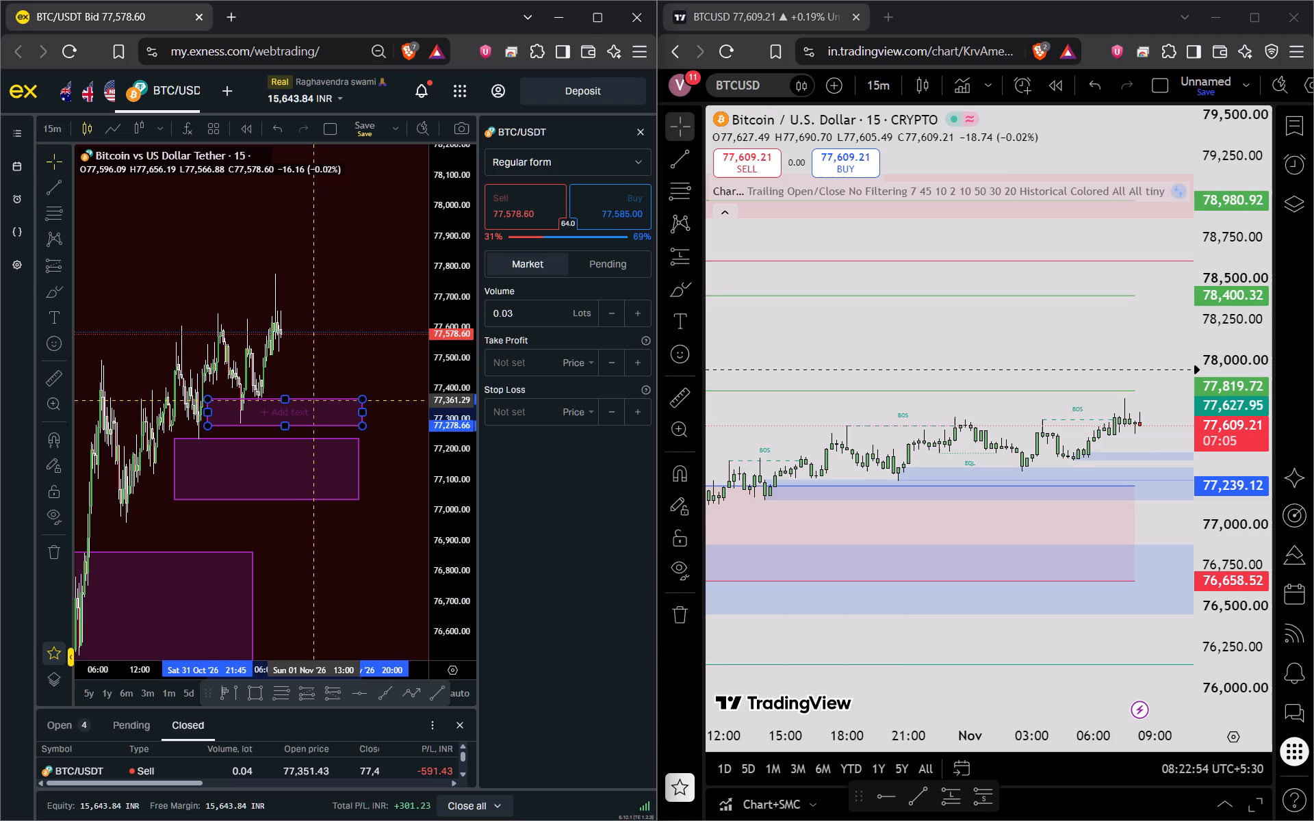
left_click_drag(314, 400, 322, 399)
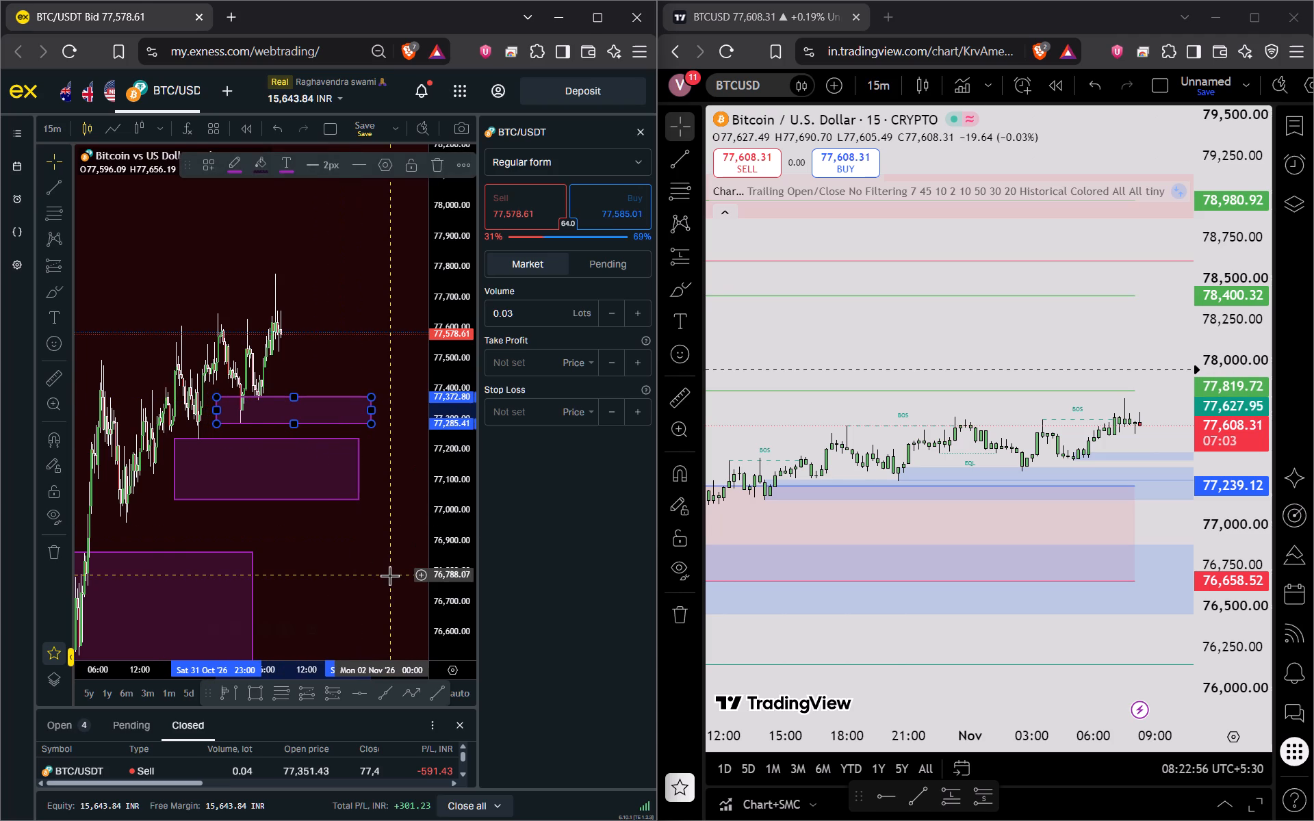
left_click(389, 575)
left_click(381, 489)
left_click(334, 418)
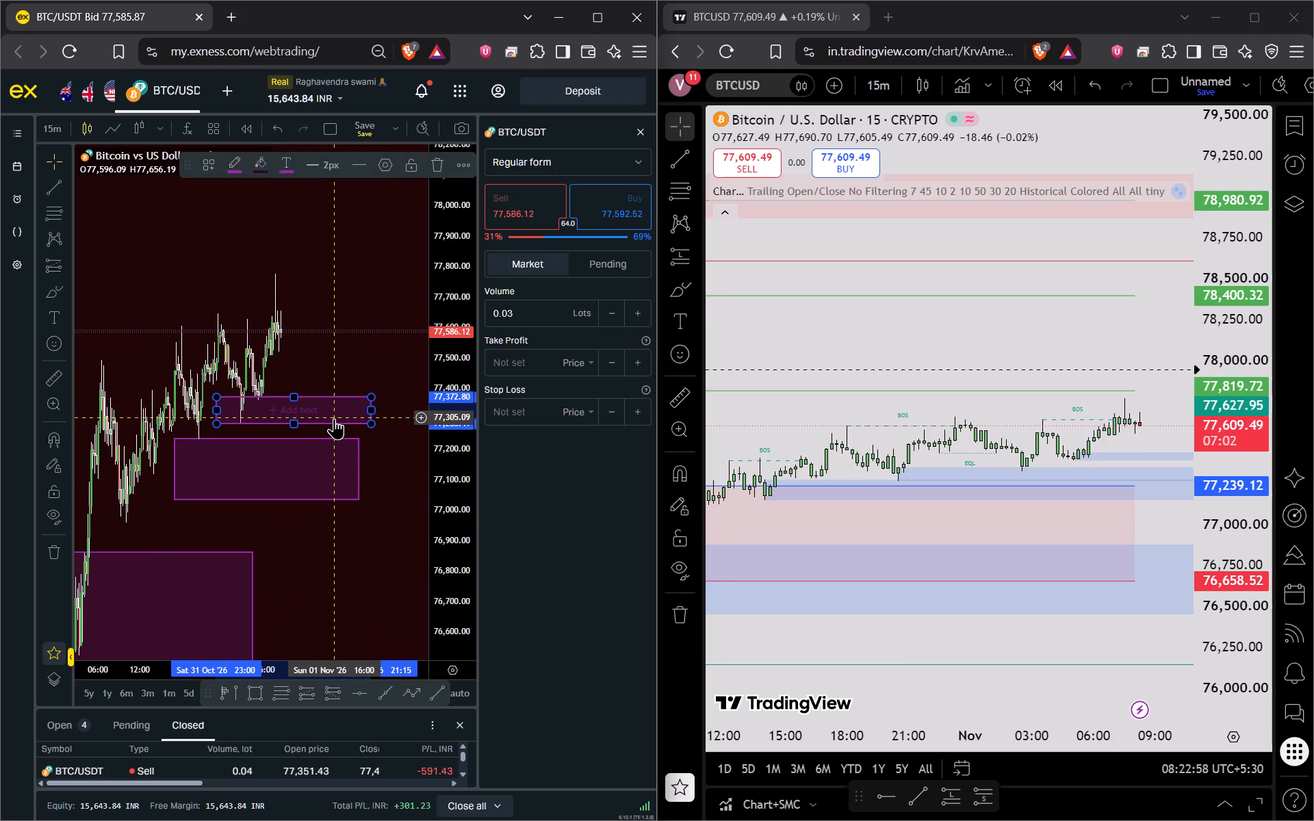
left_click(326, 443)
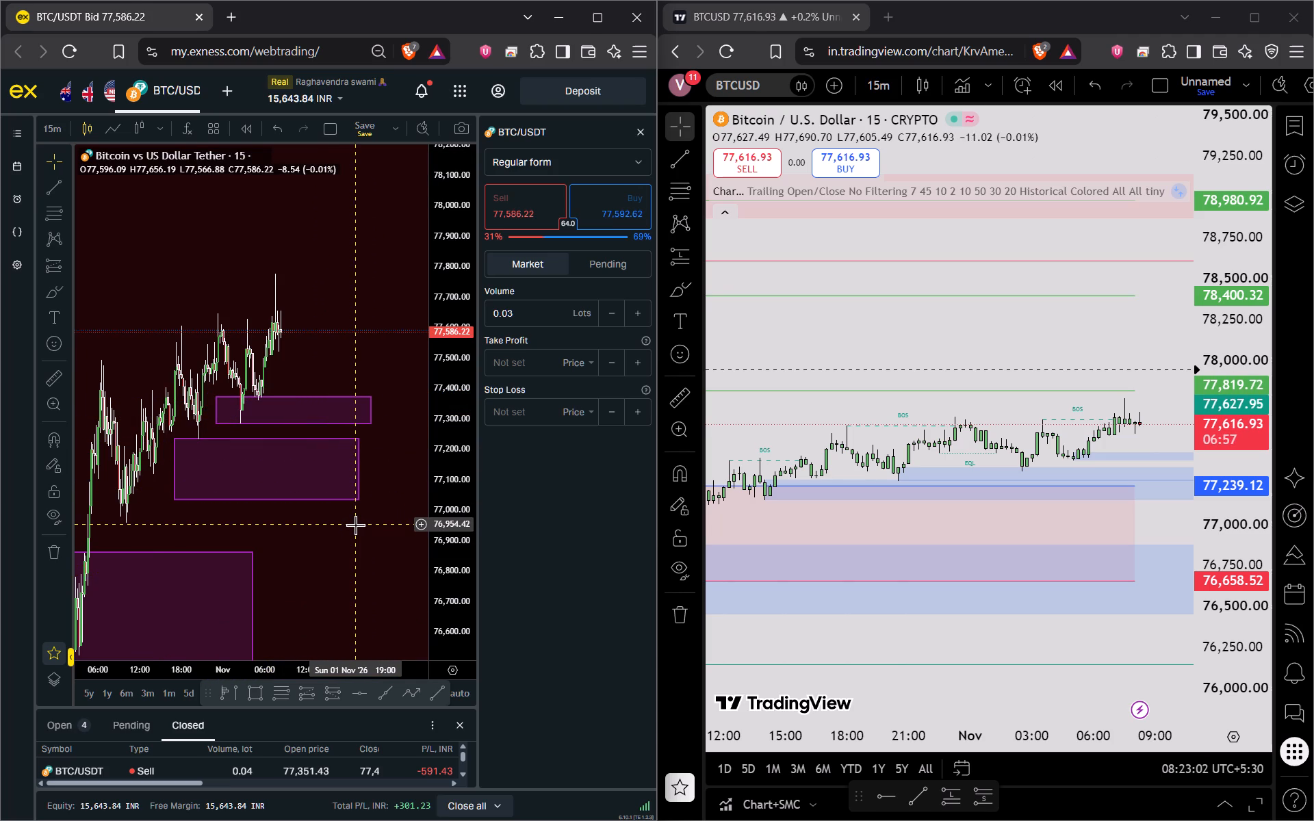
Examine the TradingView BTCUSD structure and Chart+SMC zones at several scales, comparing them with the purple zones on the Exness chart.
scroll(1218, 612, "down", 2)
scroll(1106, 587, "up", 2)
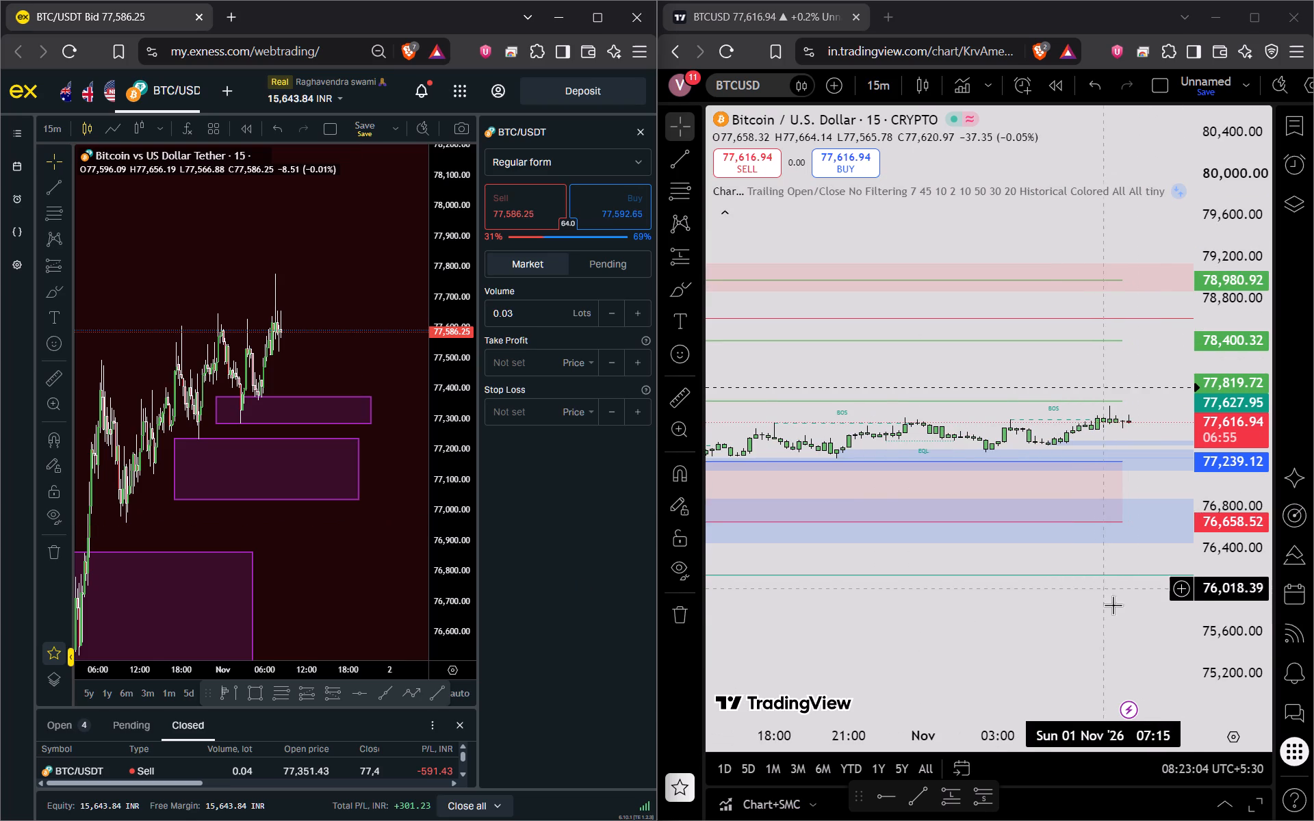
scroll(1205, 622, "down", 1)
scroll(1207, 618, "up", 5)
scroll(1122, 624, "down", 5)
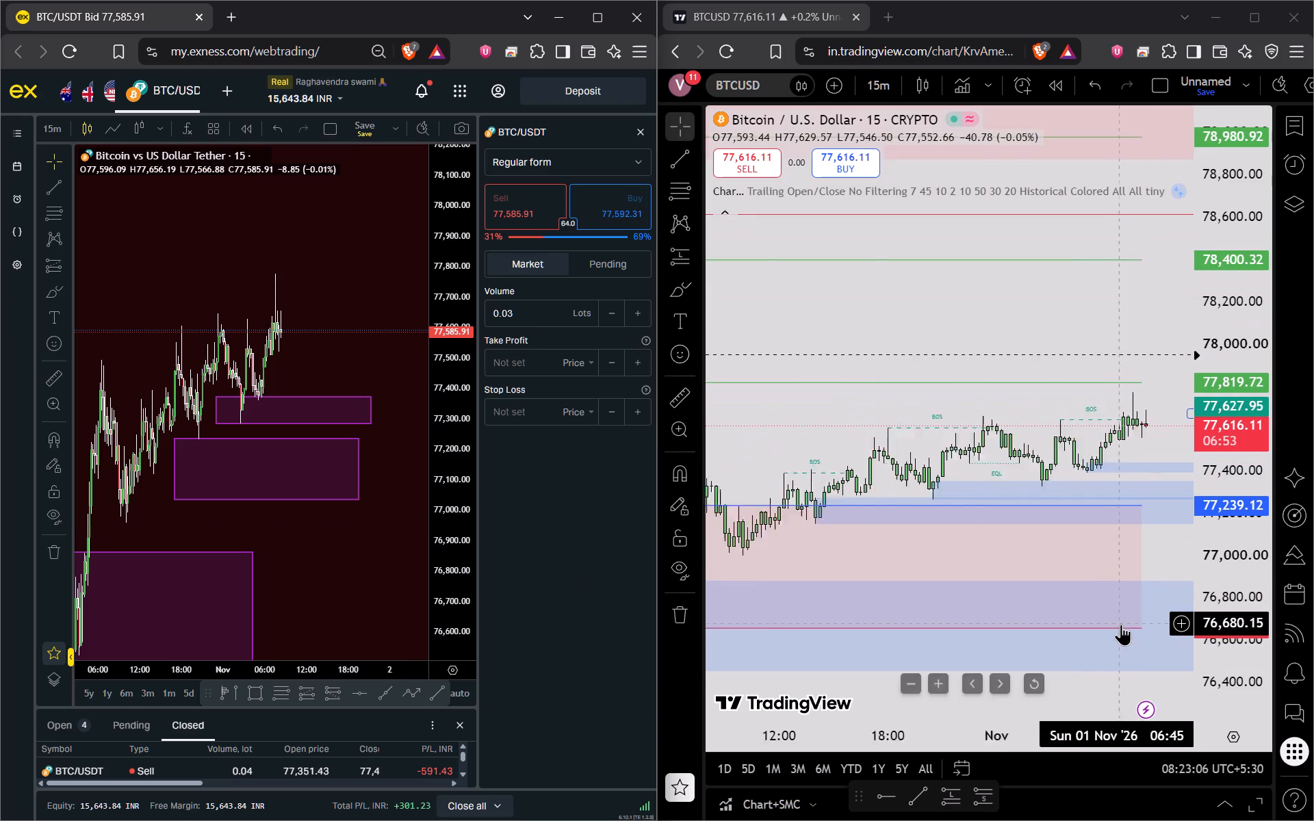
scroll(1123, 614, "down", 3)
scroll(1225, 580, "down", 3)
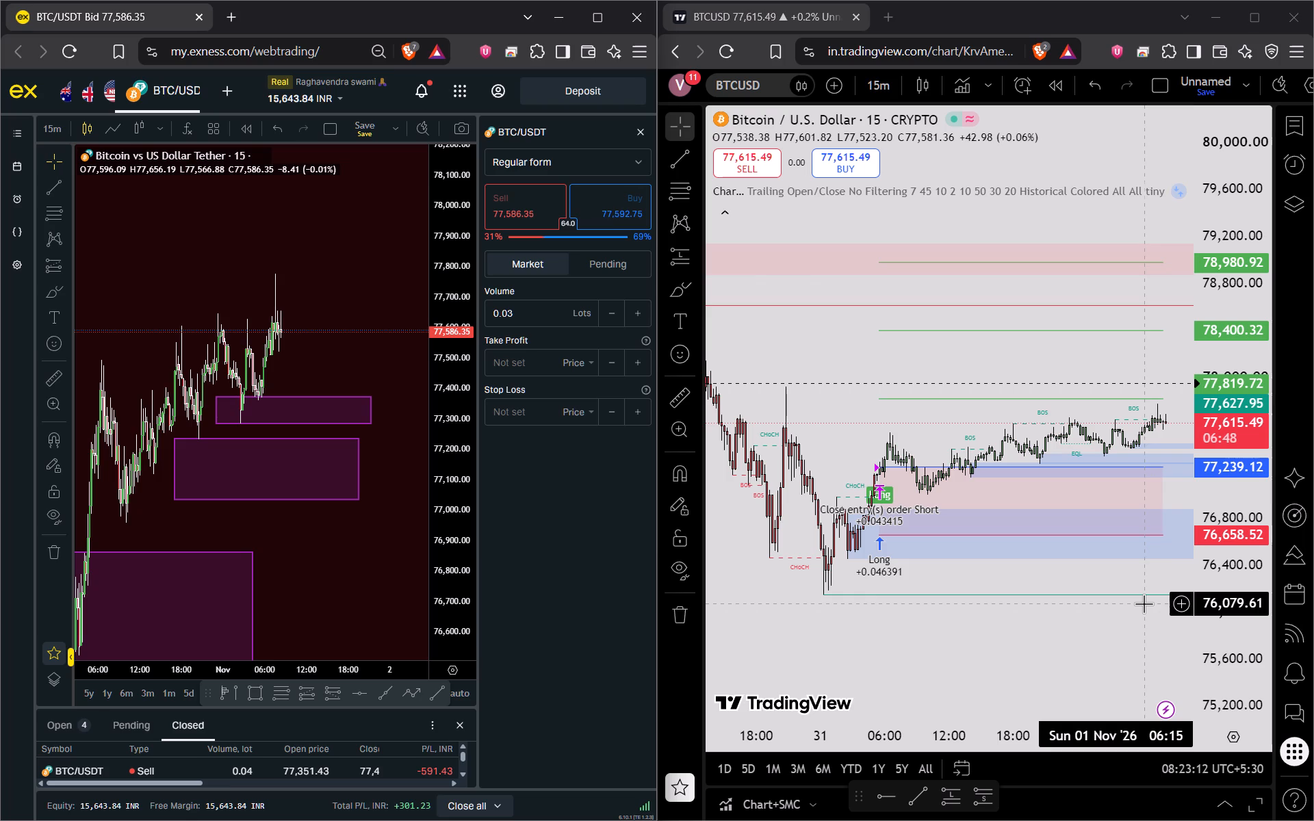
scroll(285, 537, "down", 5)
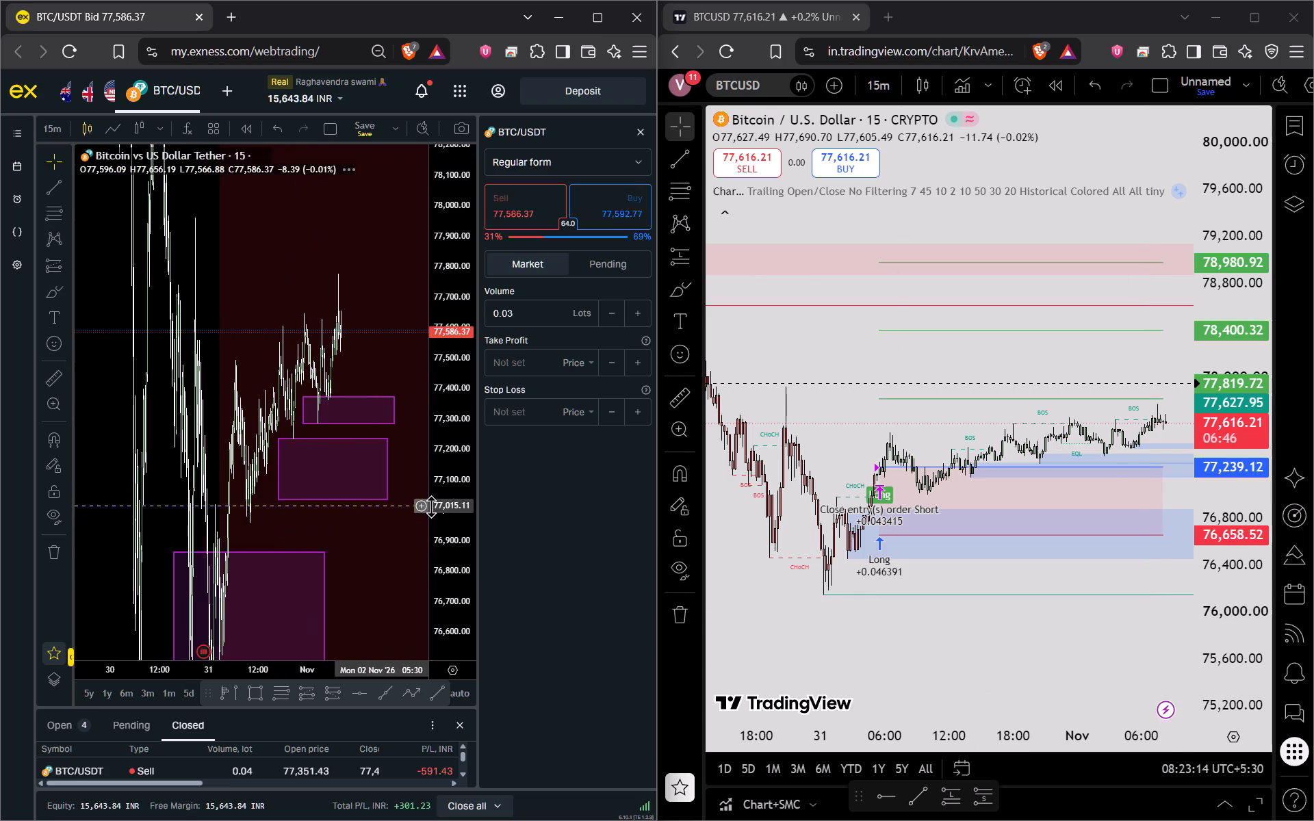
scroll(448, 506, "down", 4)
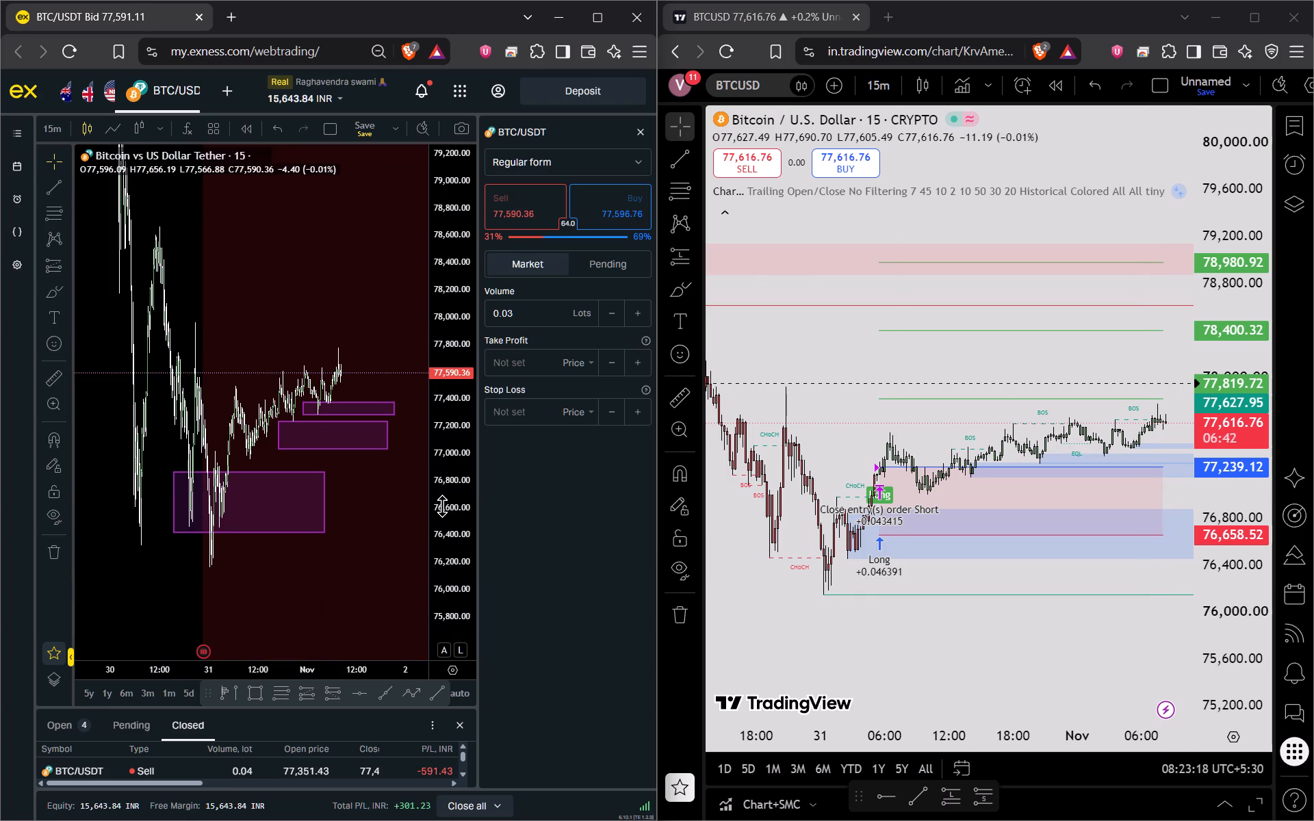
scroll(1127, 524, "down", 4)
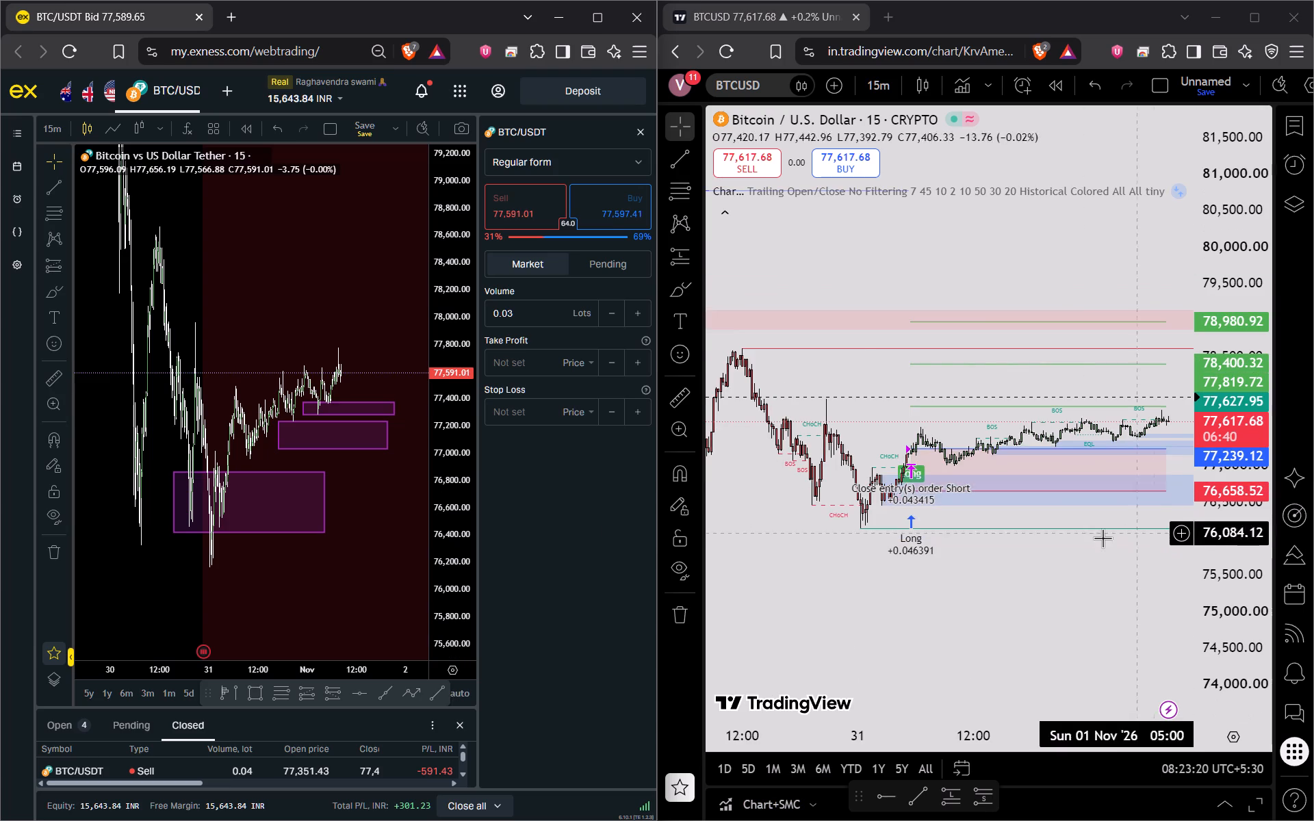
scroll(1058, 543, "down", 9)
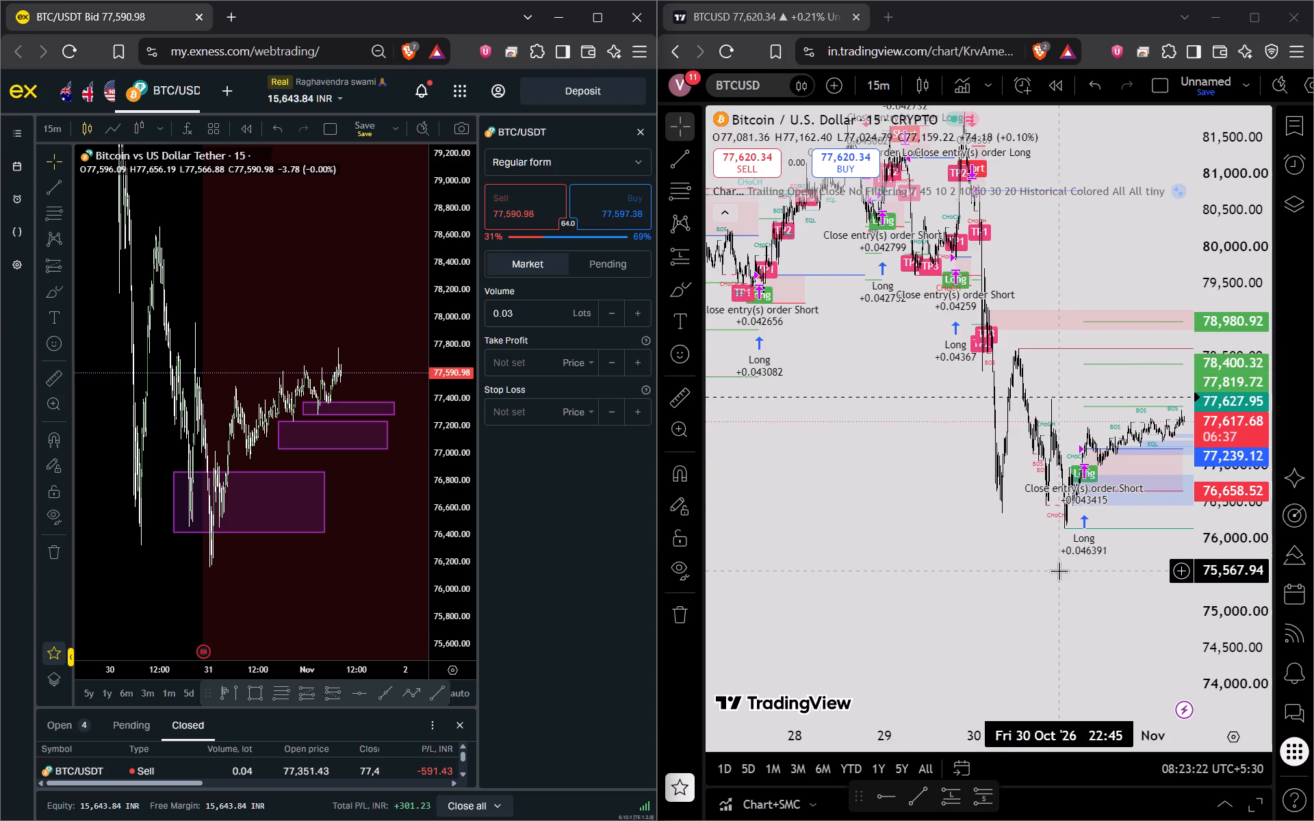
scroll(1059, 571, "up", 15)
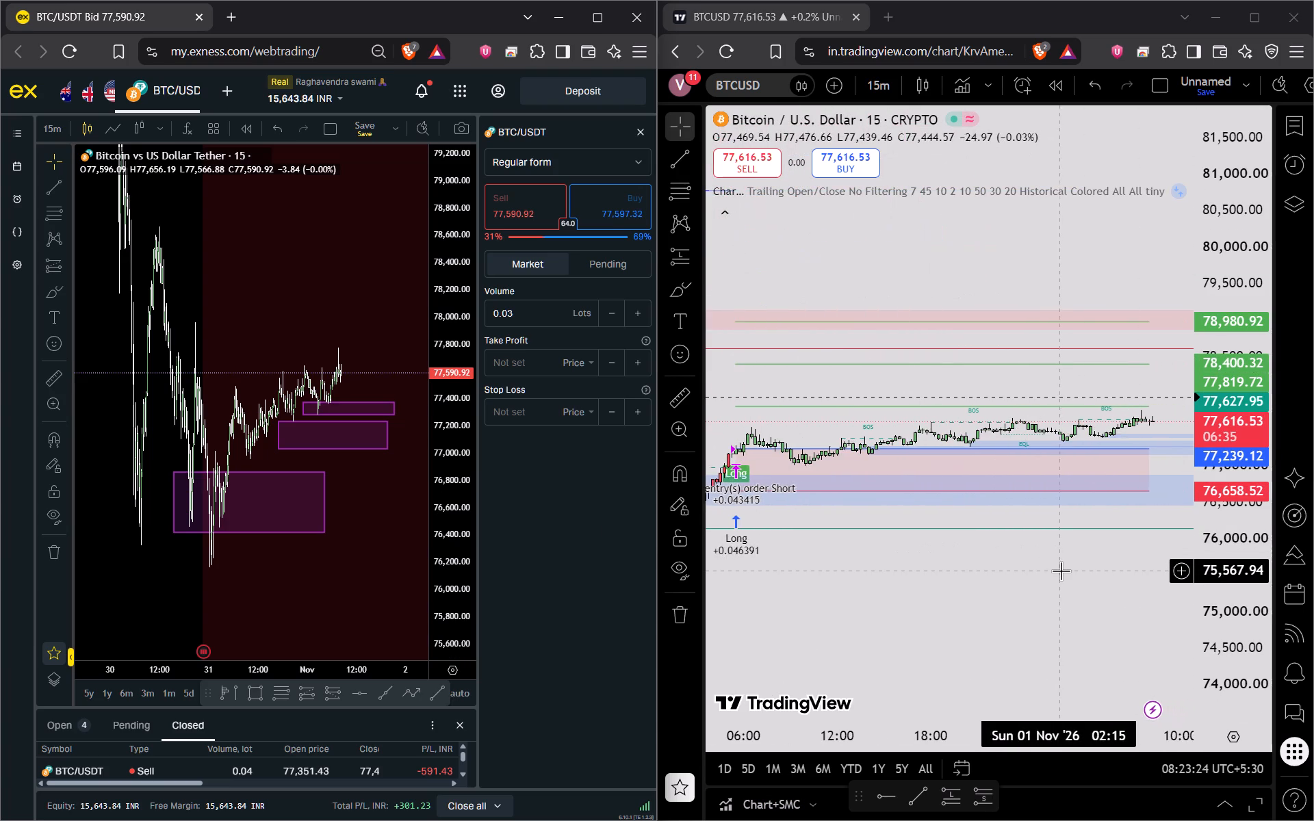
scroll(1244, 595, "up", 5)
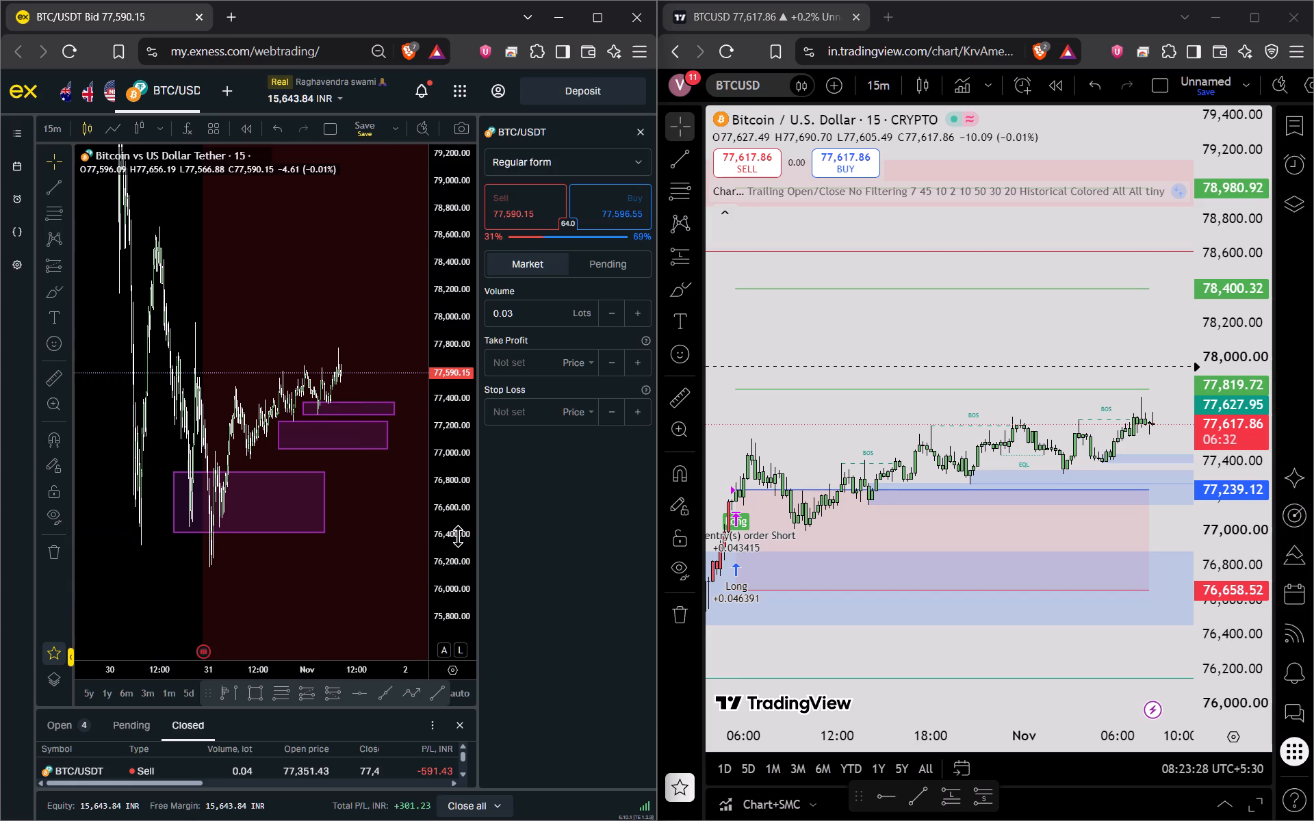
Examine the recent price action around the three purple zones on the Exness BTC/USDT chart at different scales.
scroll(456, 536, "up", 4)
scroll(456, 536, "down", 4)
scroll(404, 563, "up", 2)
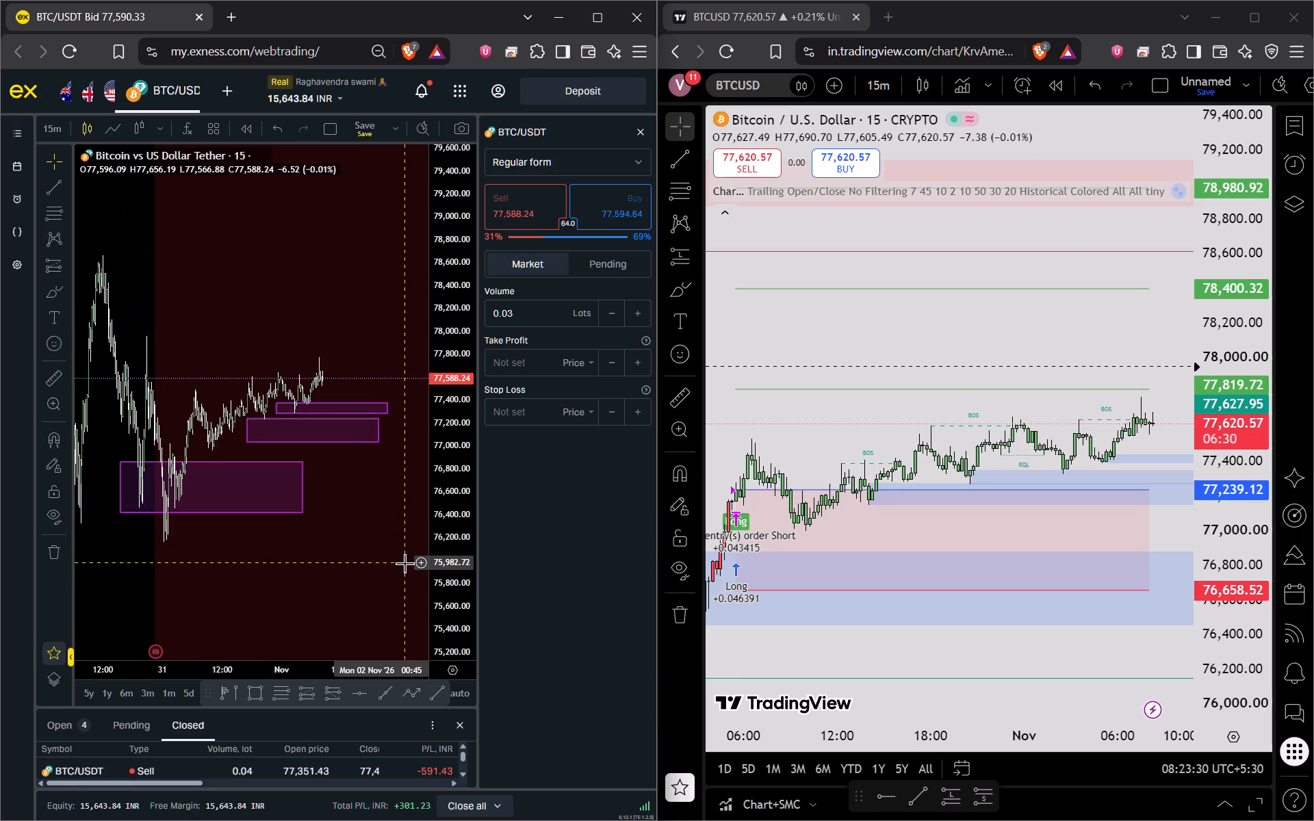
scroll(404, 563, "up", 6)
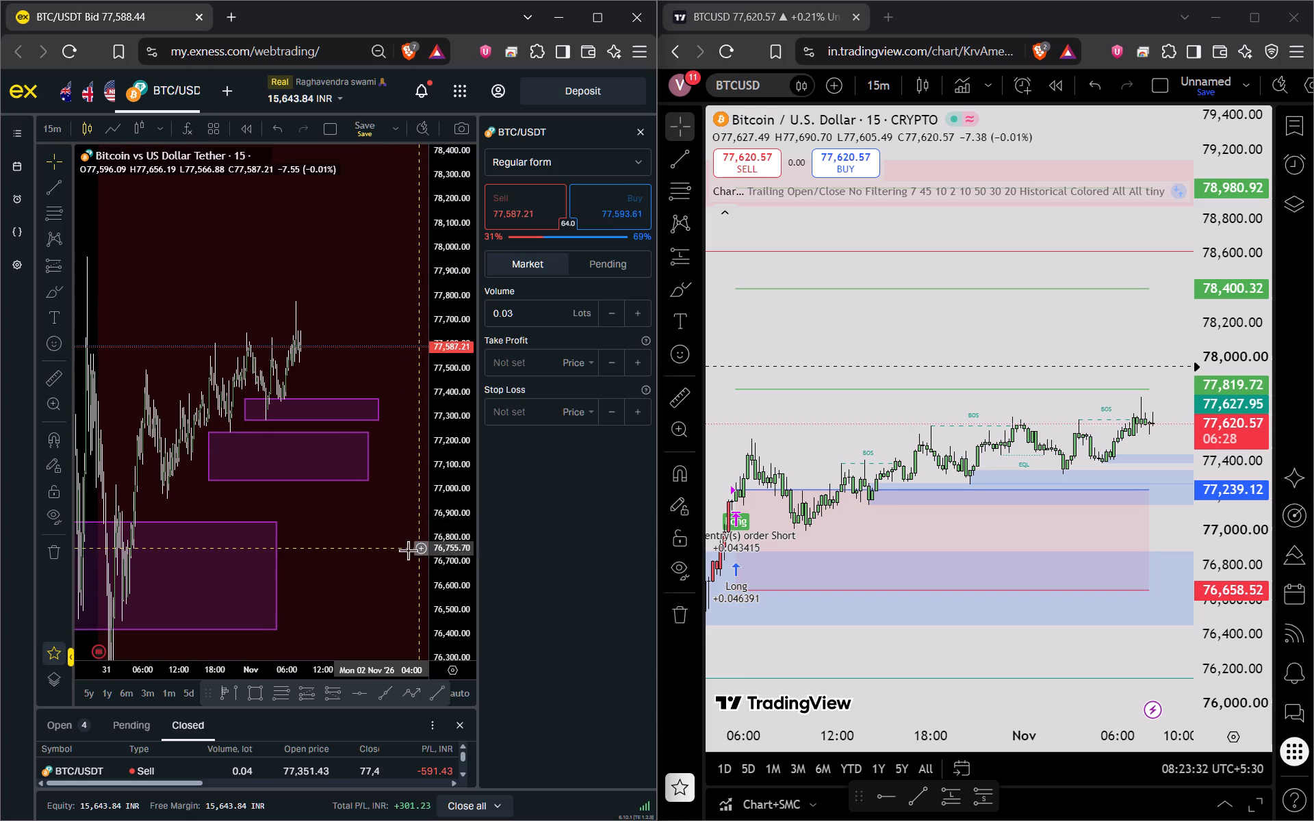
scroll(400, 550, "up", 3)
scroll(436, 533, "down", 4)
left_click_drag(320, 536, 363, 545)
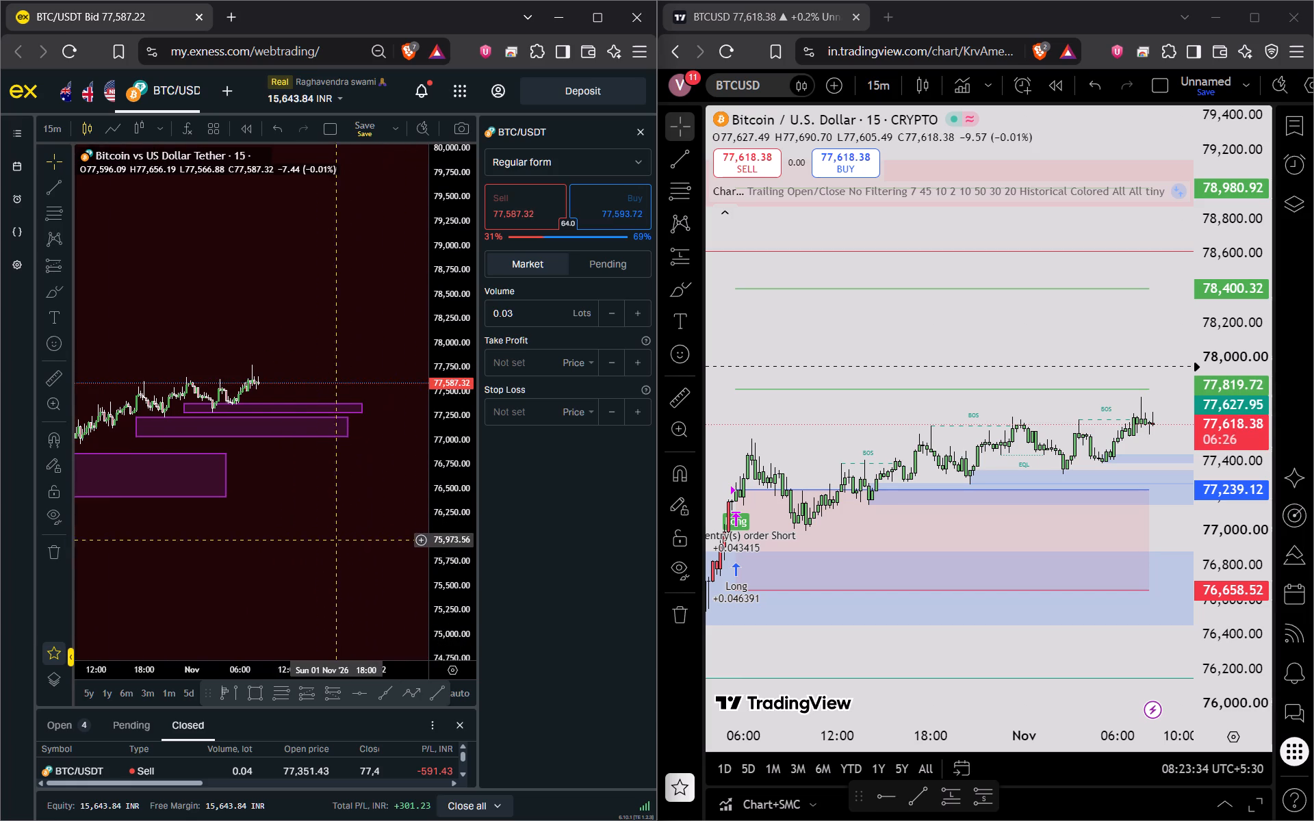
left_click_drag(363, 545, 423, 556)
left_click_drag(455, 542, 448, 443)
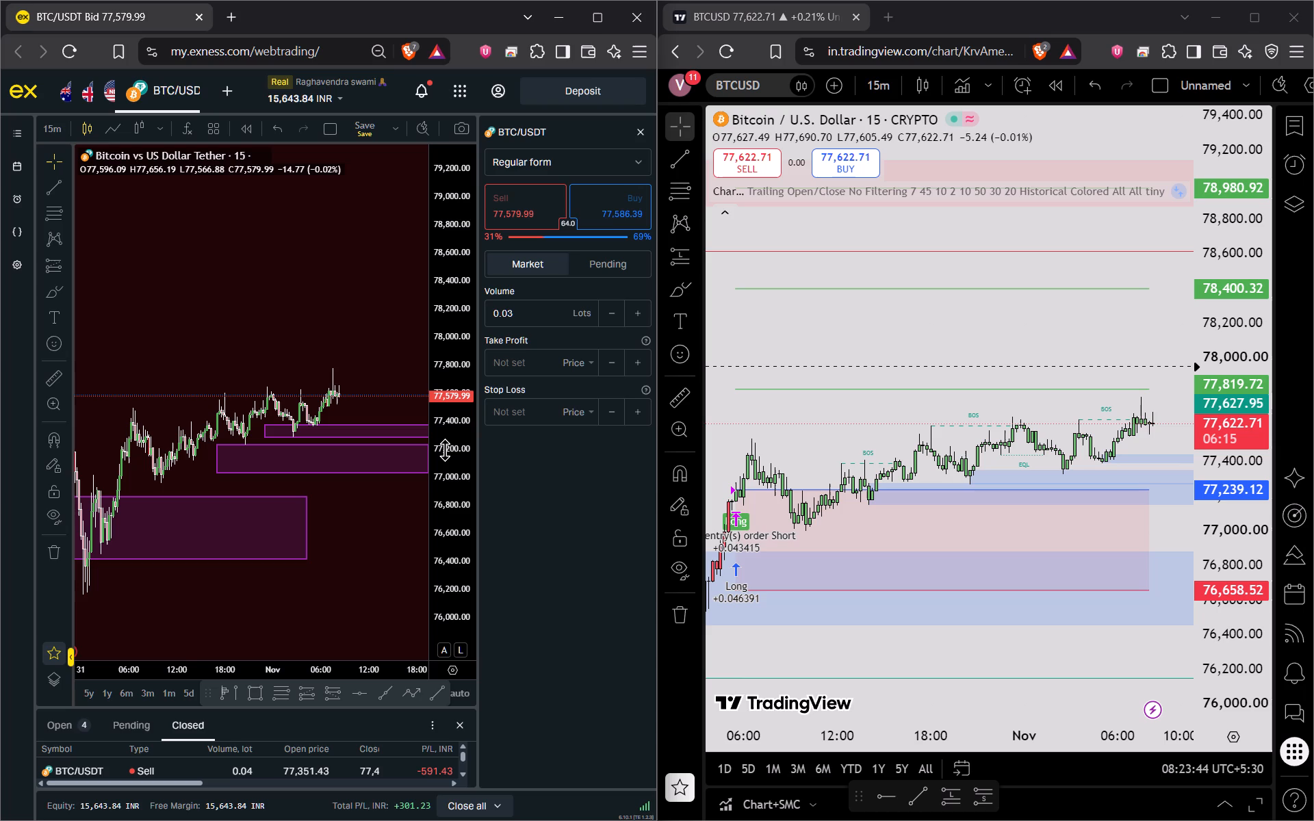
left_click_drag(451, 492, 415, 333)
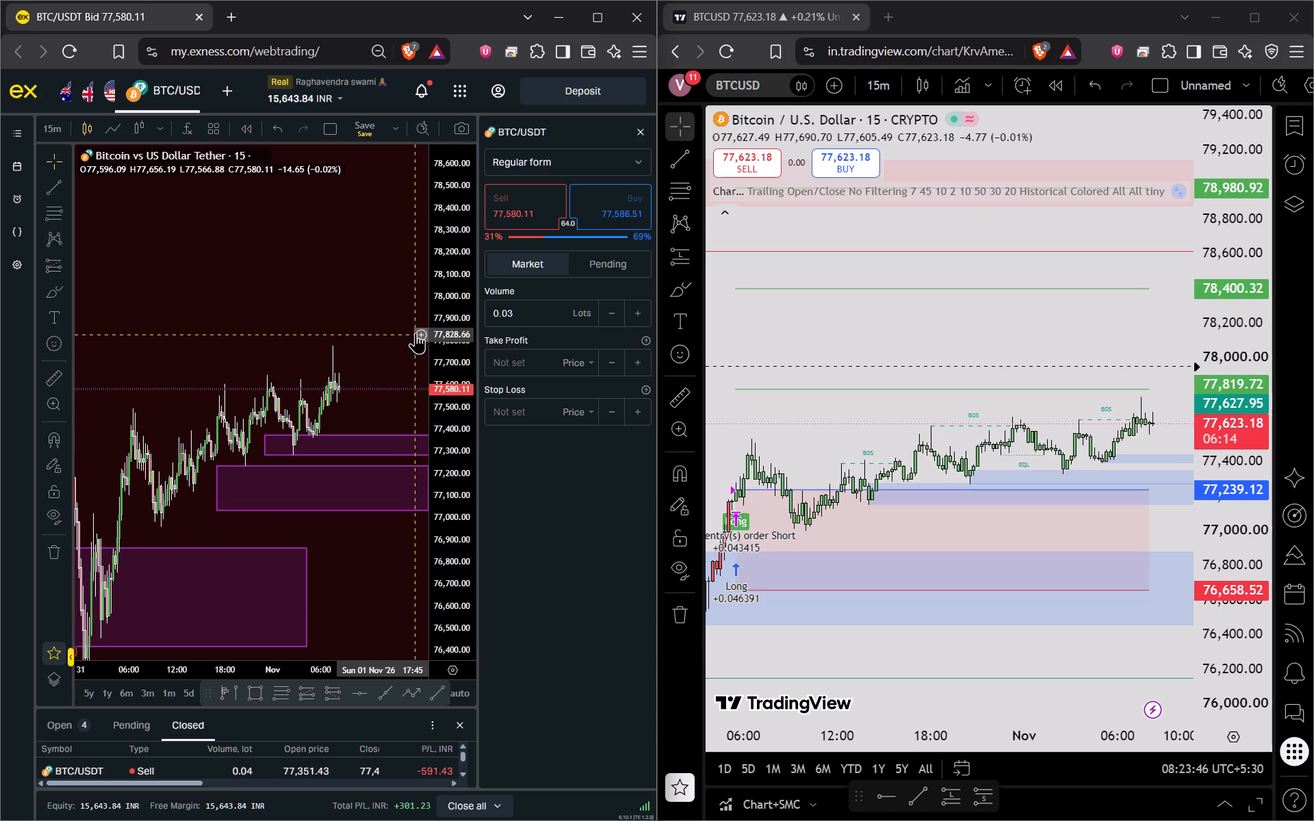
left_click_drag(415, 333, 421, 300)
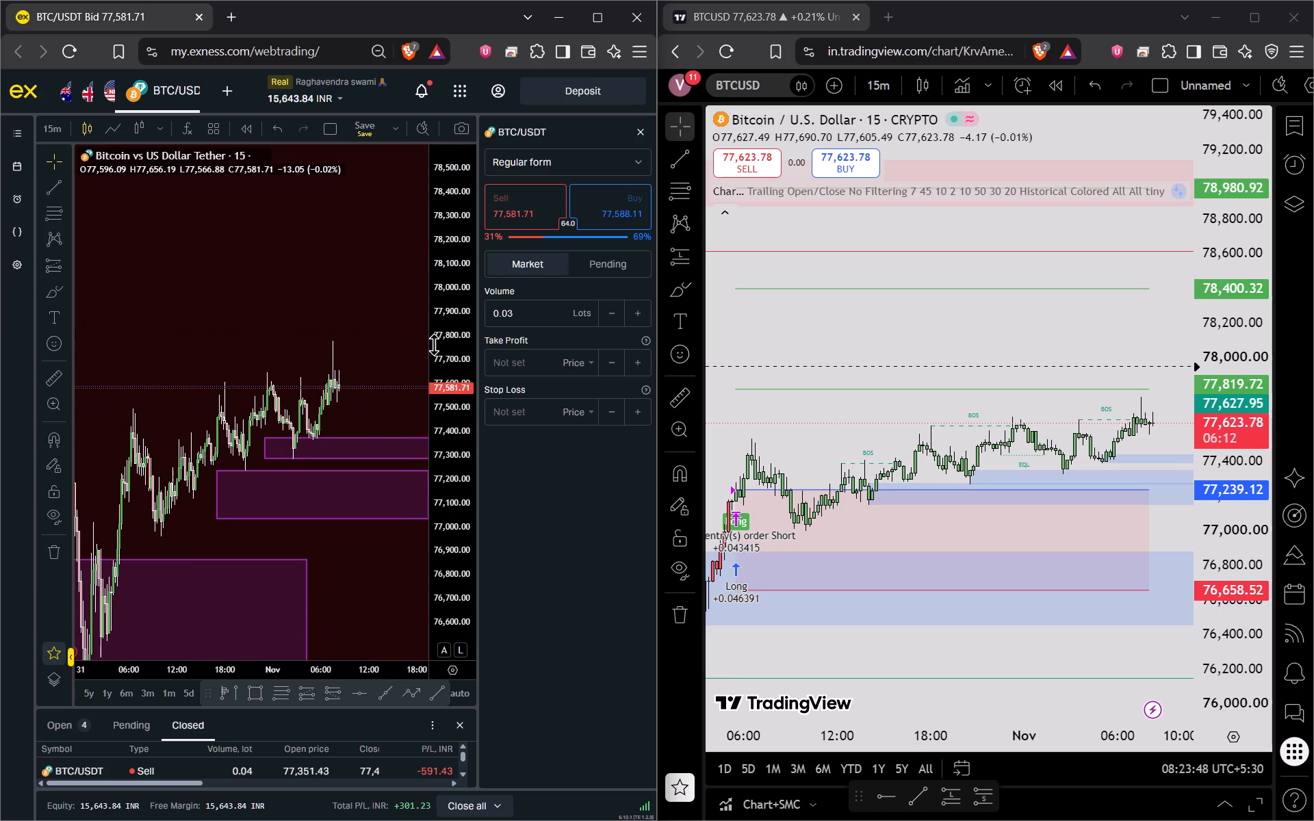
Prepare a pending Buy Limit order for BTC/USDT with its open price at 77374.84, at the thin zone's upper edge.
left_click(608, 251)
left_click(605, 266)
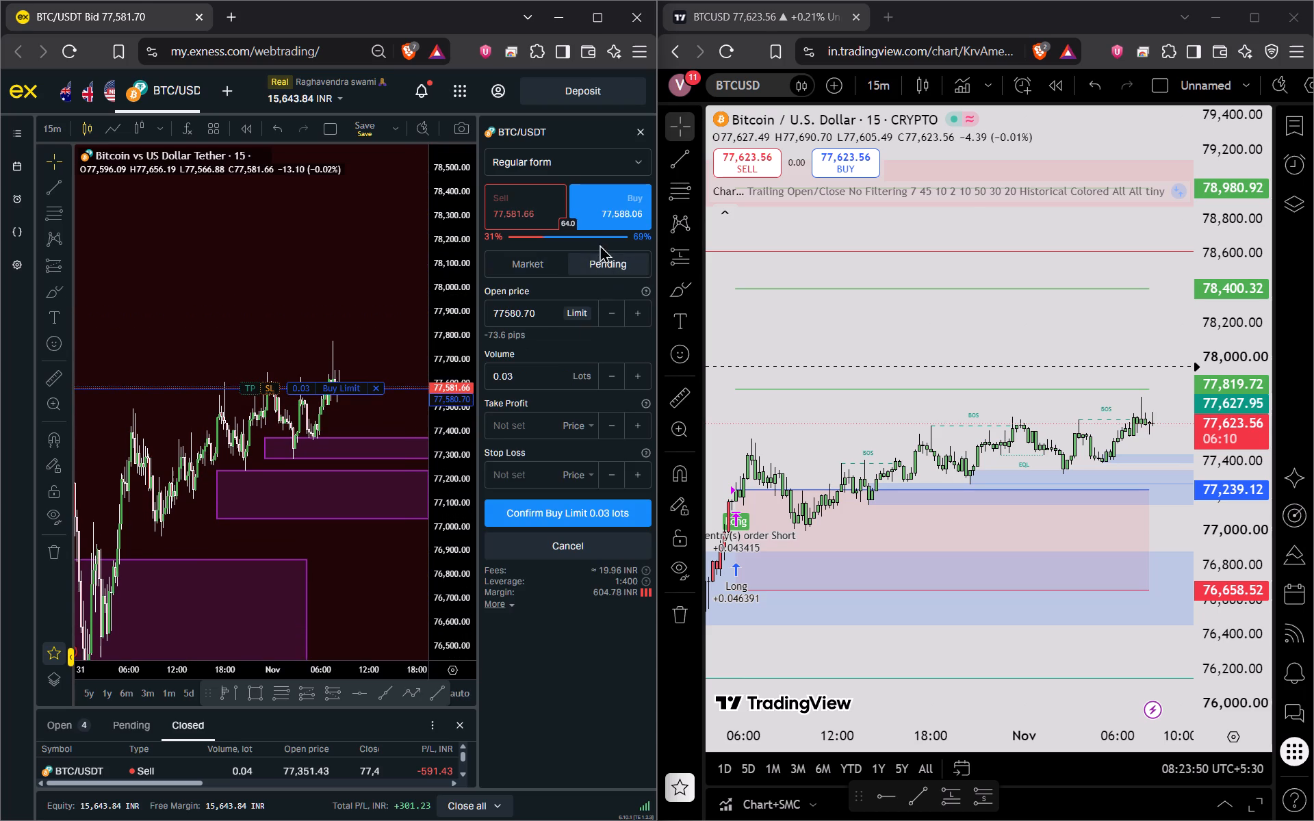
left_click_drag(293, 385, 317, 429)
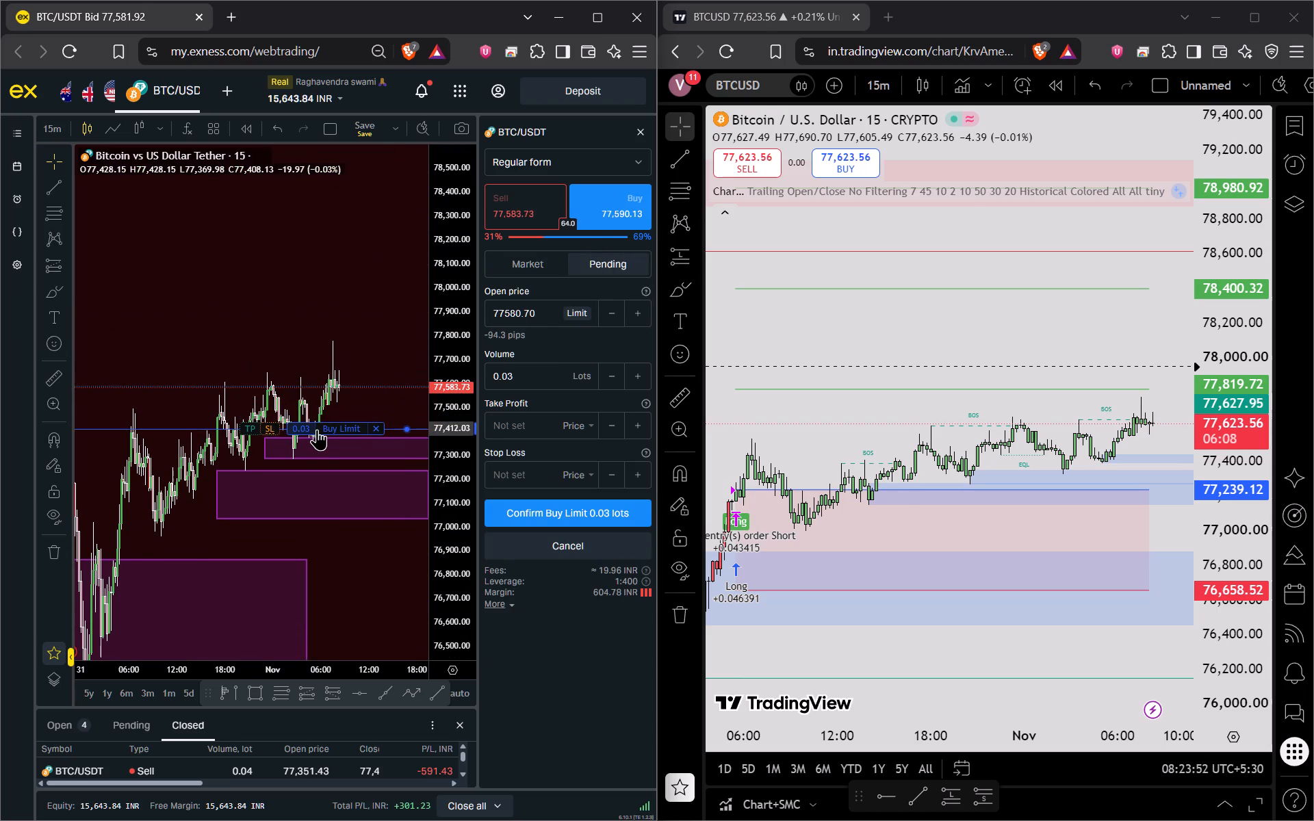
left_click_drag(317, 429, 315, 438)
Add a take profit at 77904.09 to the pending Buy Limit order on the Exness chart.
left_click_drag(374, 575, 292, 571)
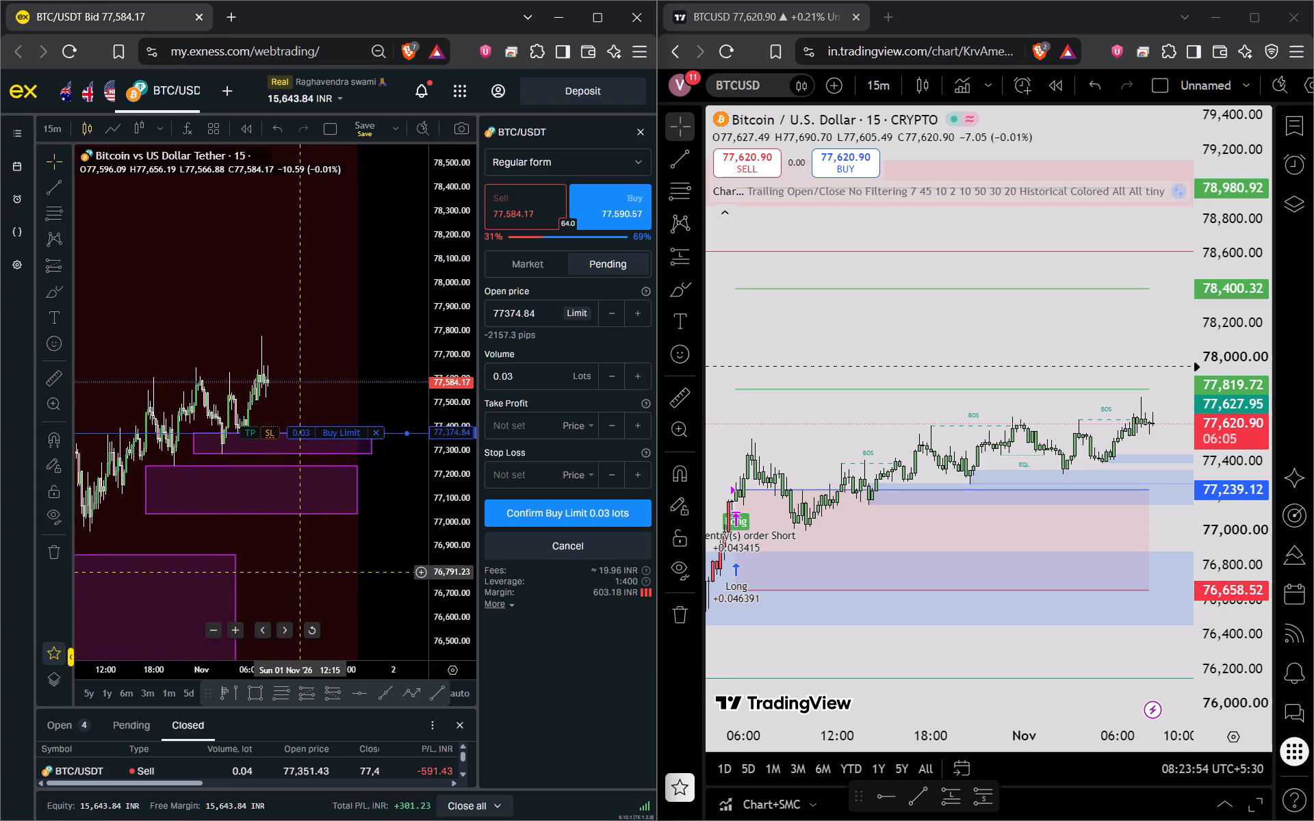
left_click_drag(292, 571, 263, 584)
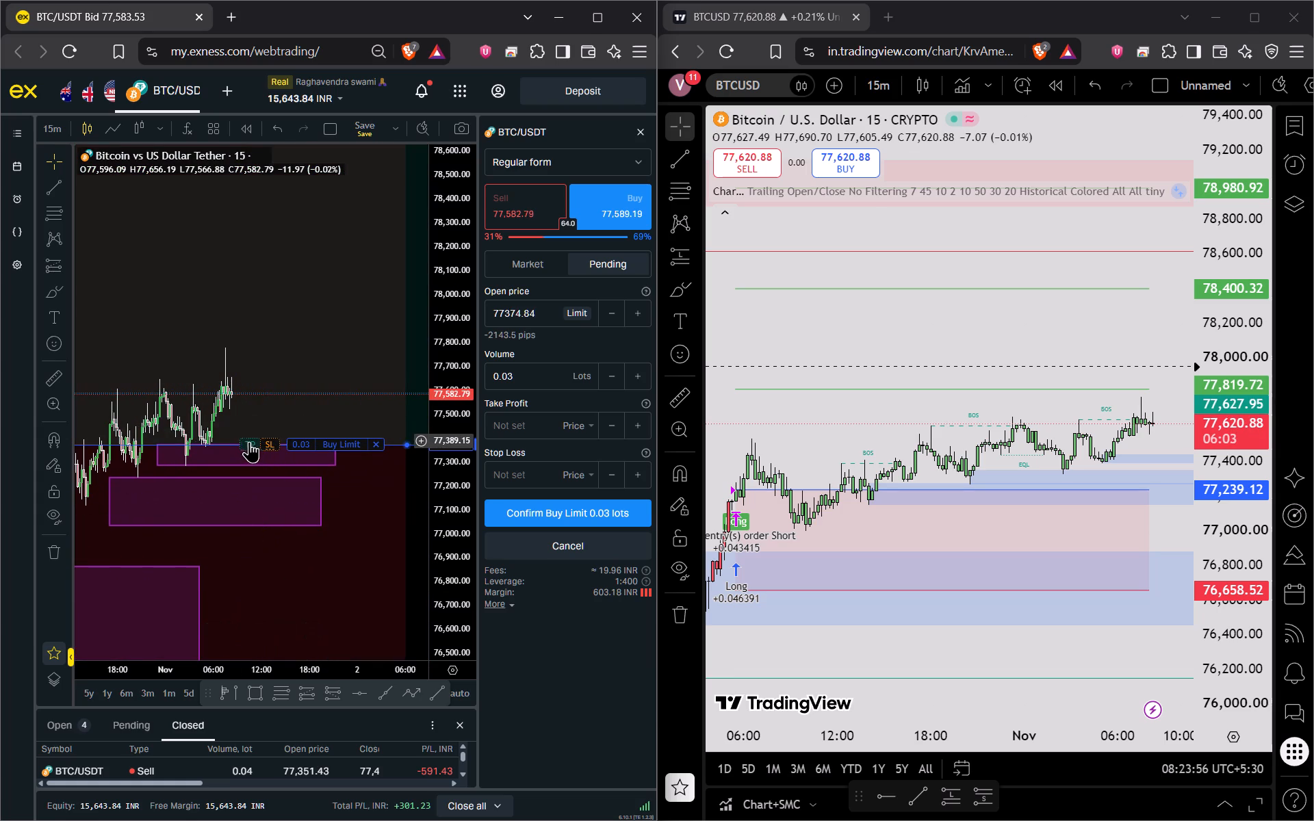
left_click_drag(249, 441, 306, 318)
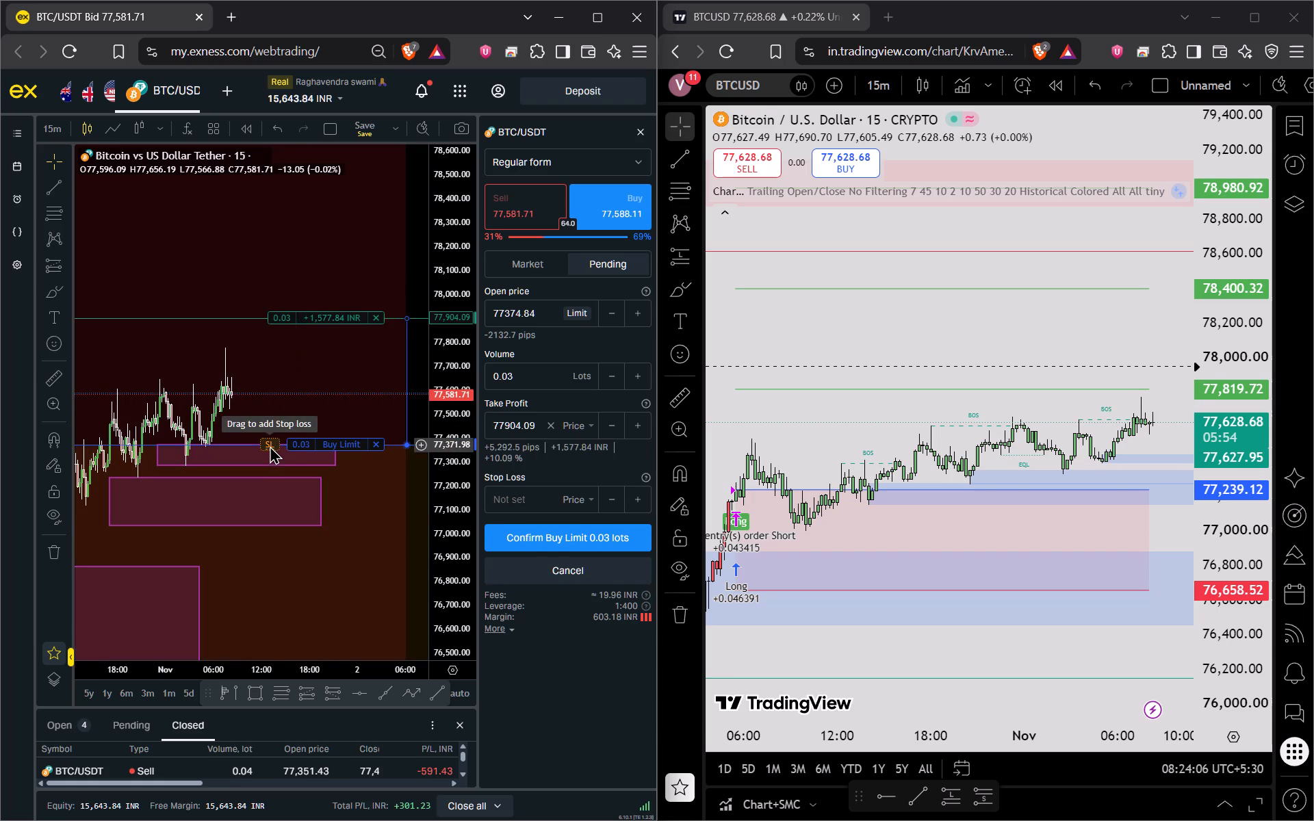
Add a stop loss at 76951.44 to the Buy Limit order, below the middle purple zone.
left_click_drag(270, 445, 296, 520)
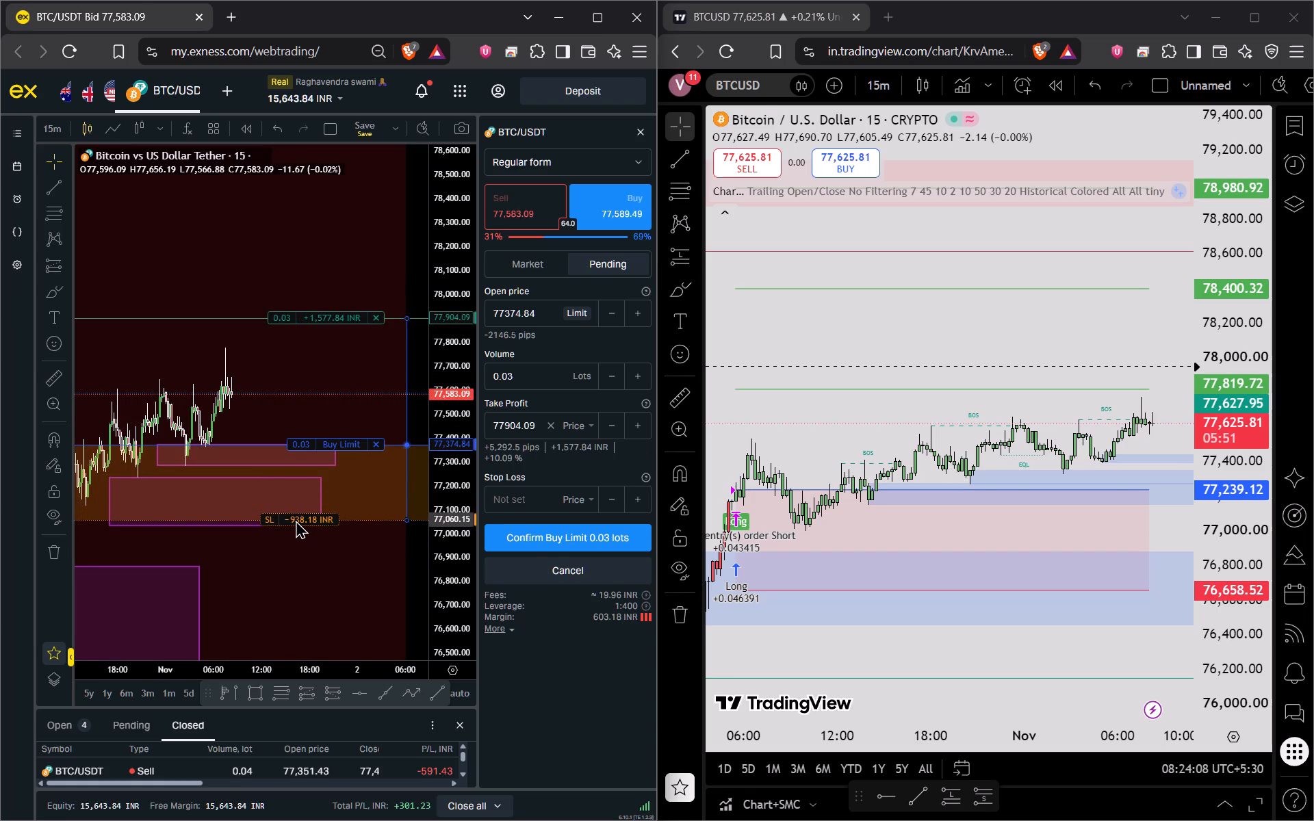
left_click_drag(296, 520, 305, 540)
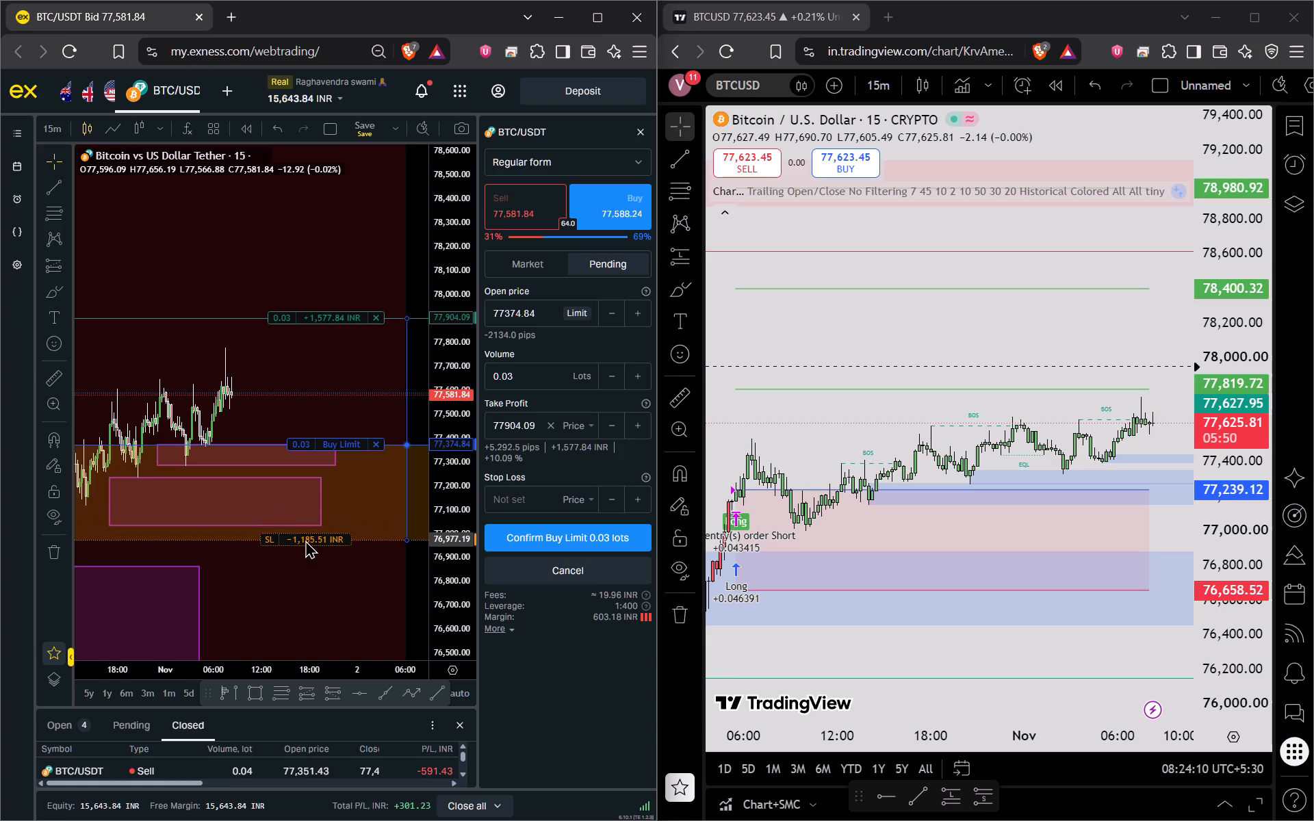
left_click_drag(305, 540, 310, 546)
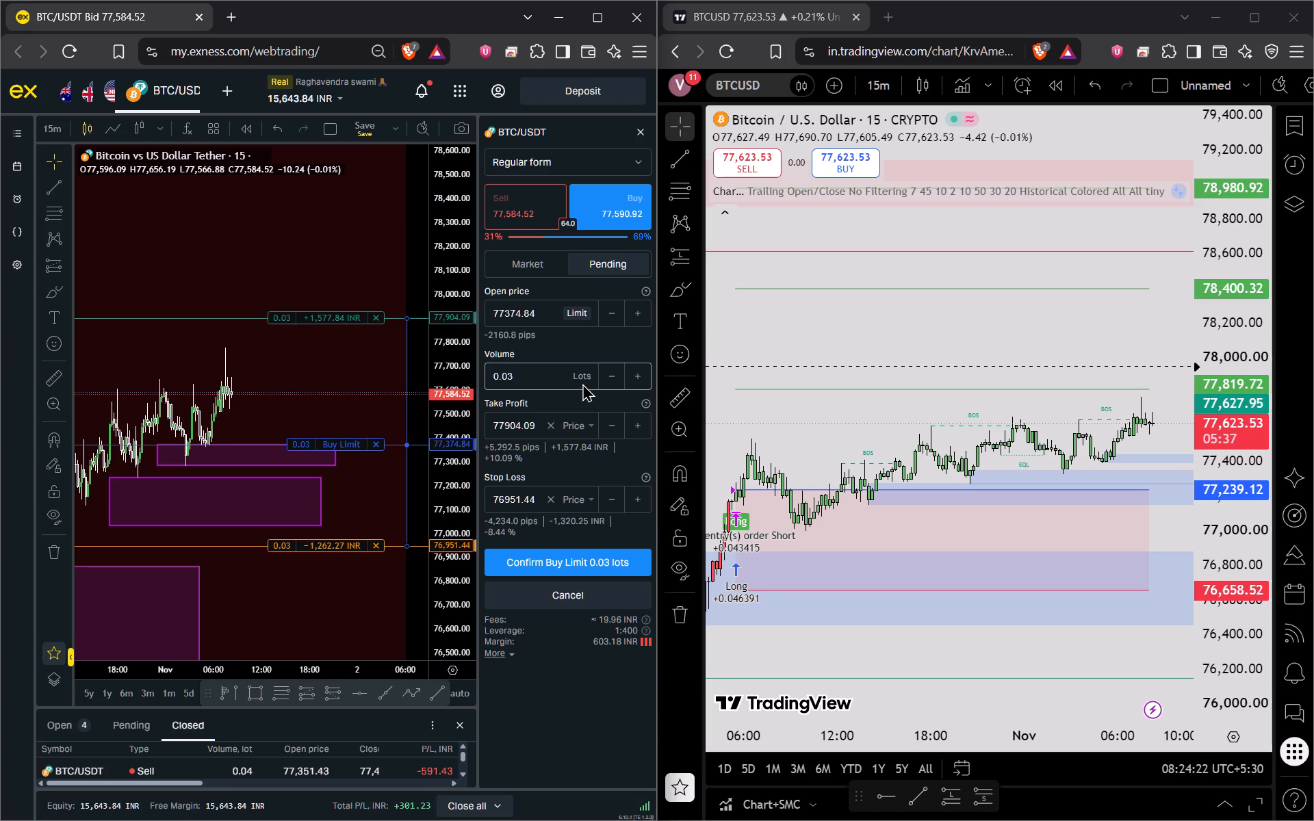
Adjust the Buy Limit order's volume, trying 0.02 and 0.03 lots before settling on 0.04 lots.
left_click(634, 384)
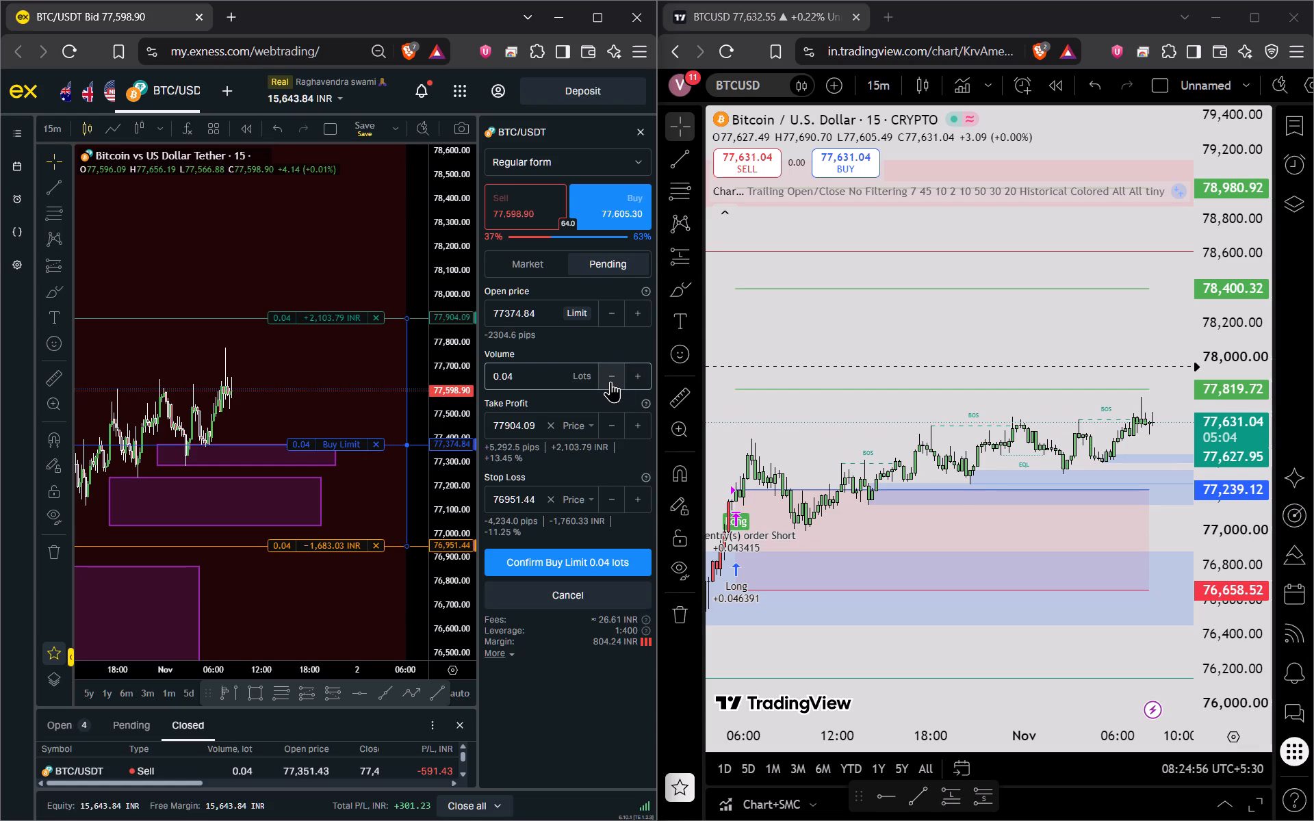
left_click(608, 380)
left_click(630, 385)
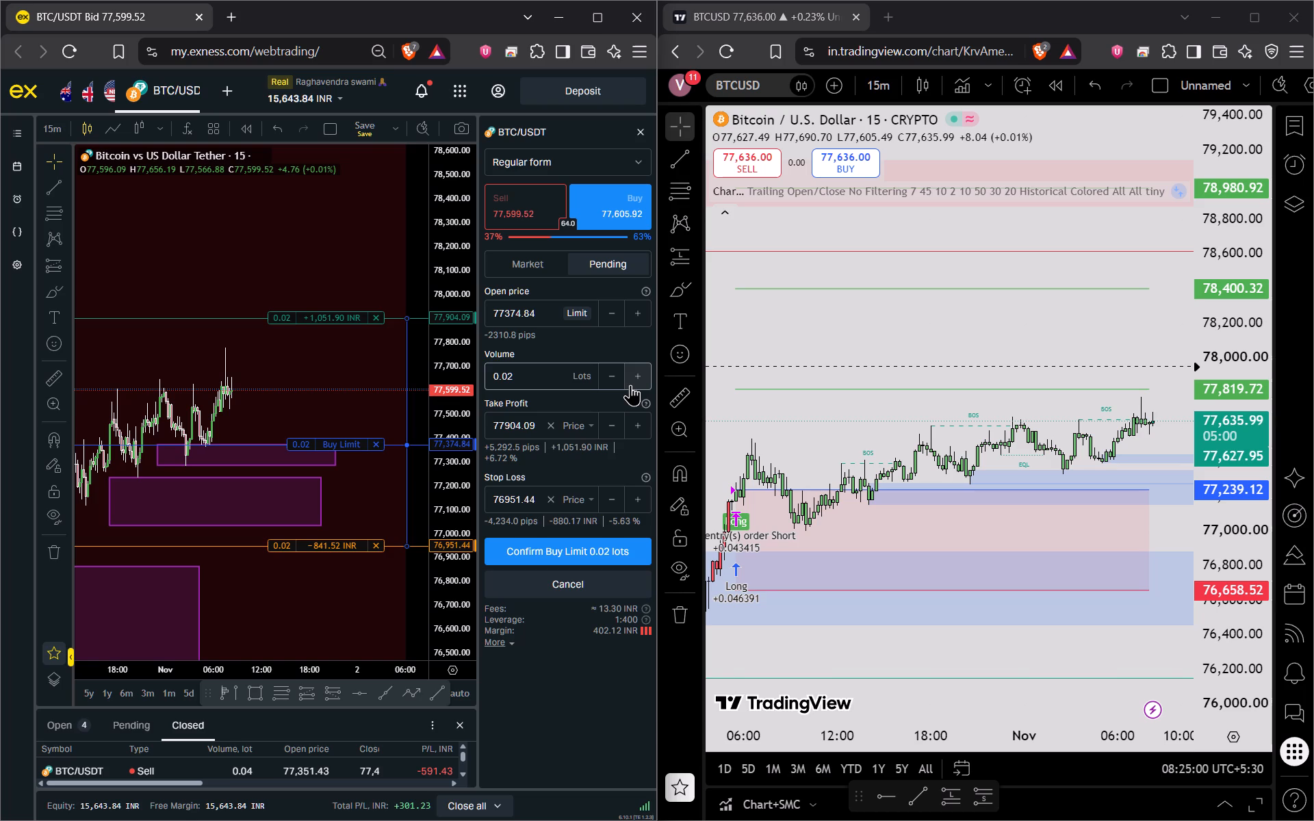
left_click(630, 385)
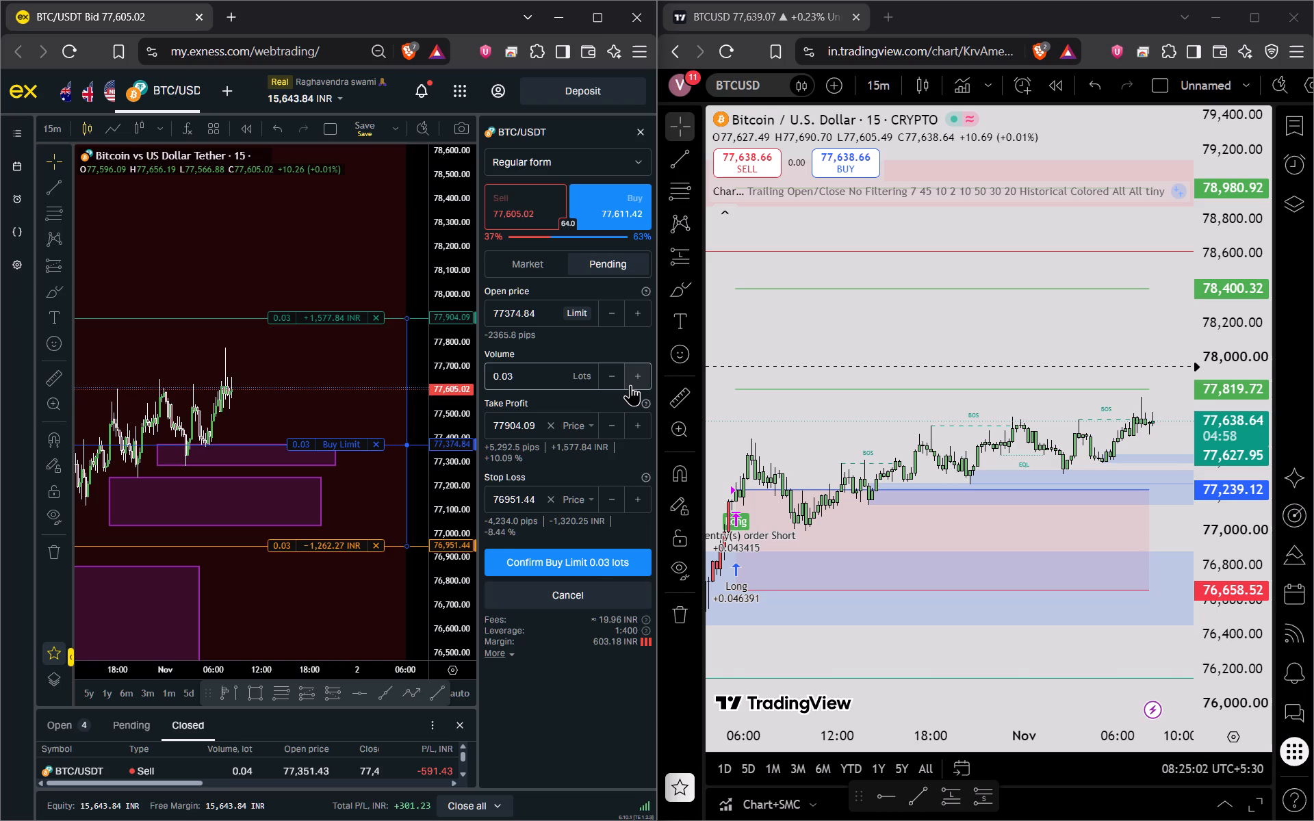
left_click(630, 385)
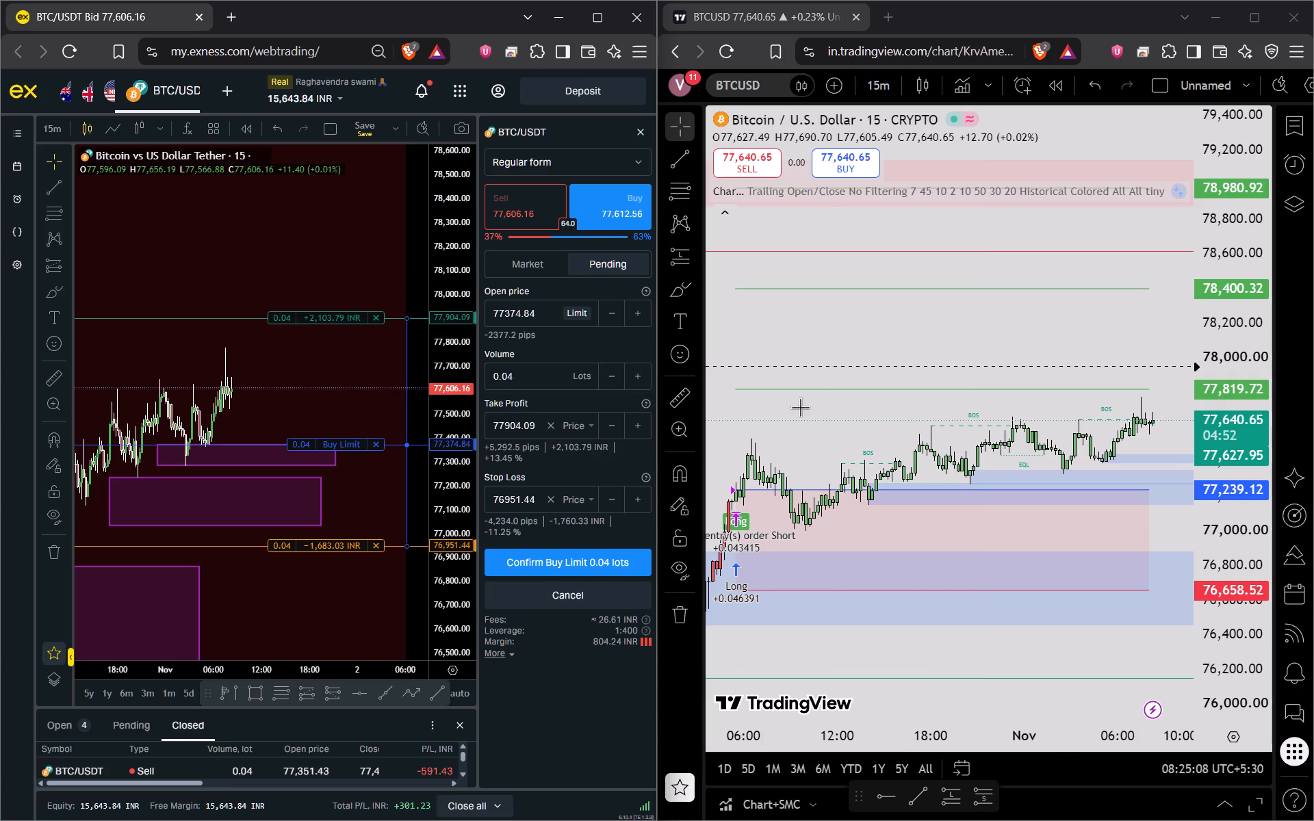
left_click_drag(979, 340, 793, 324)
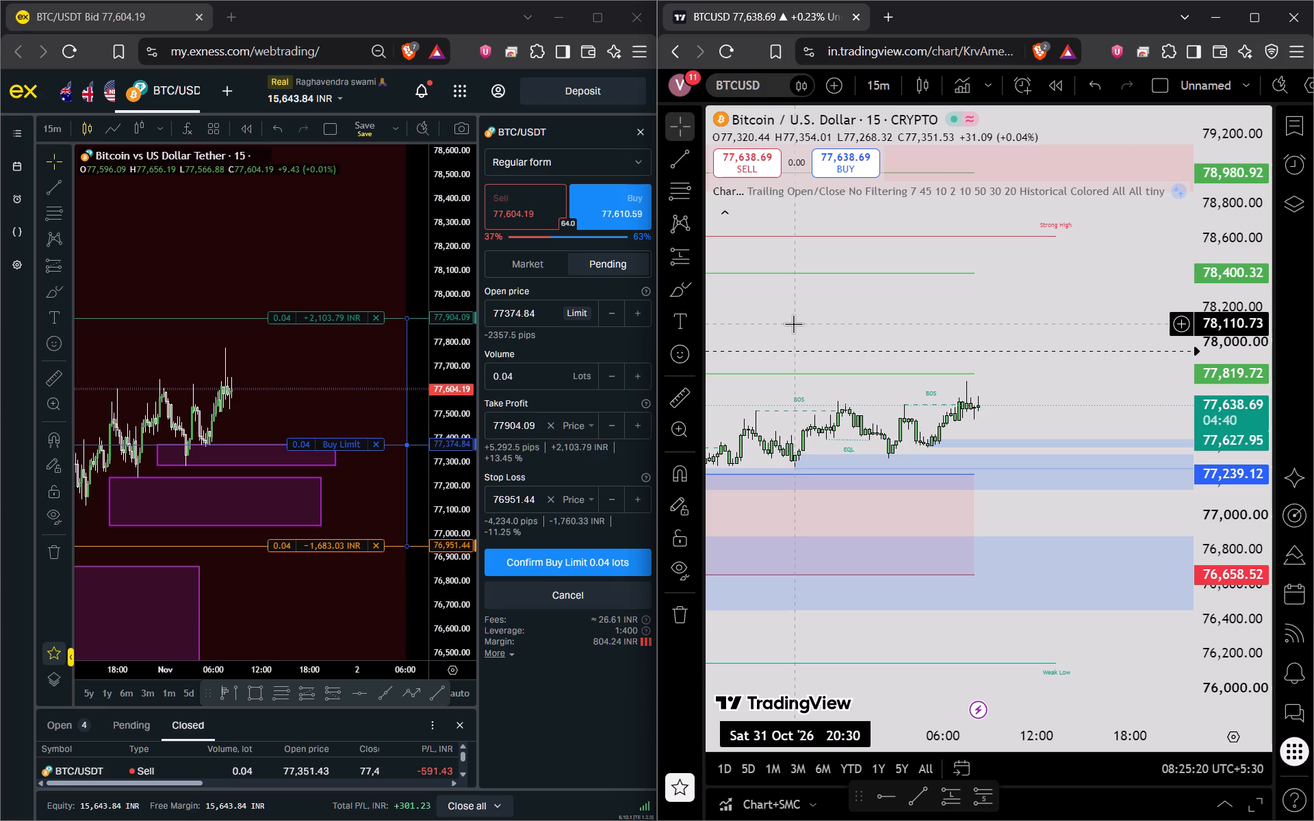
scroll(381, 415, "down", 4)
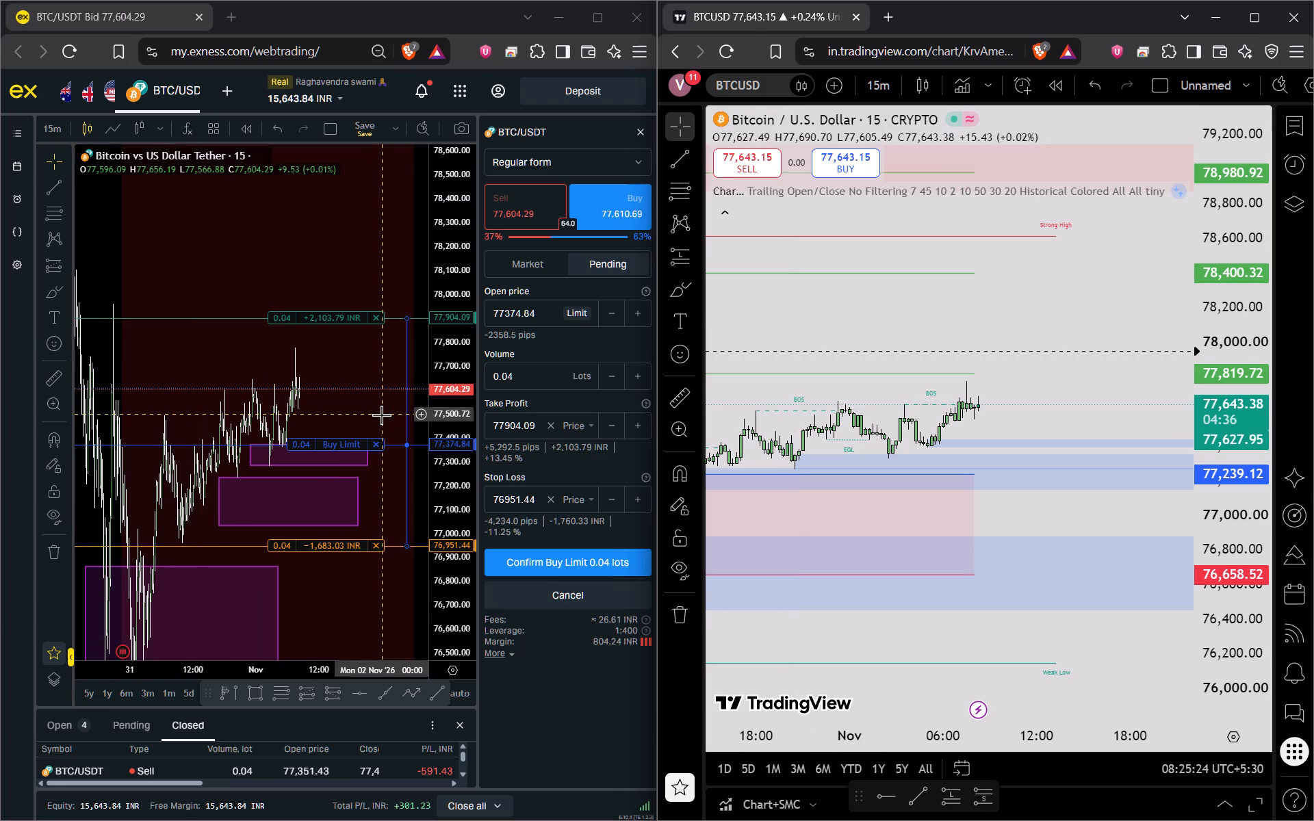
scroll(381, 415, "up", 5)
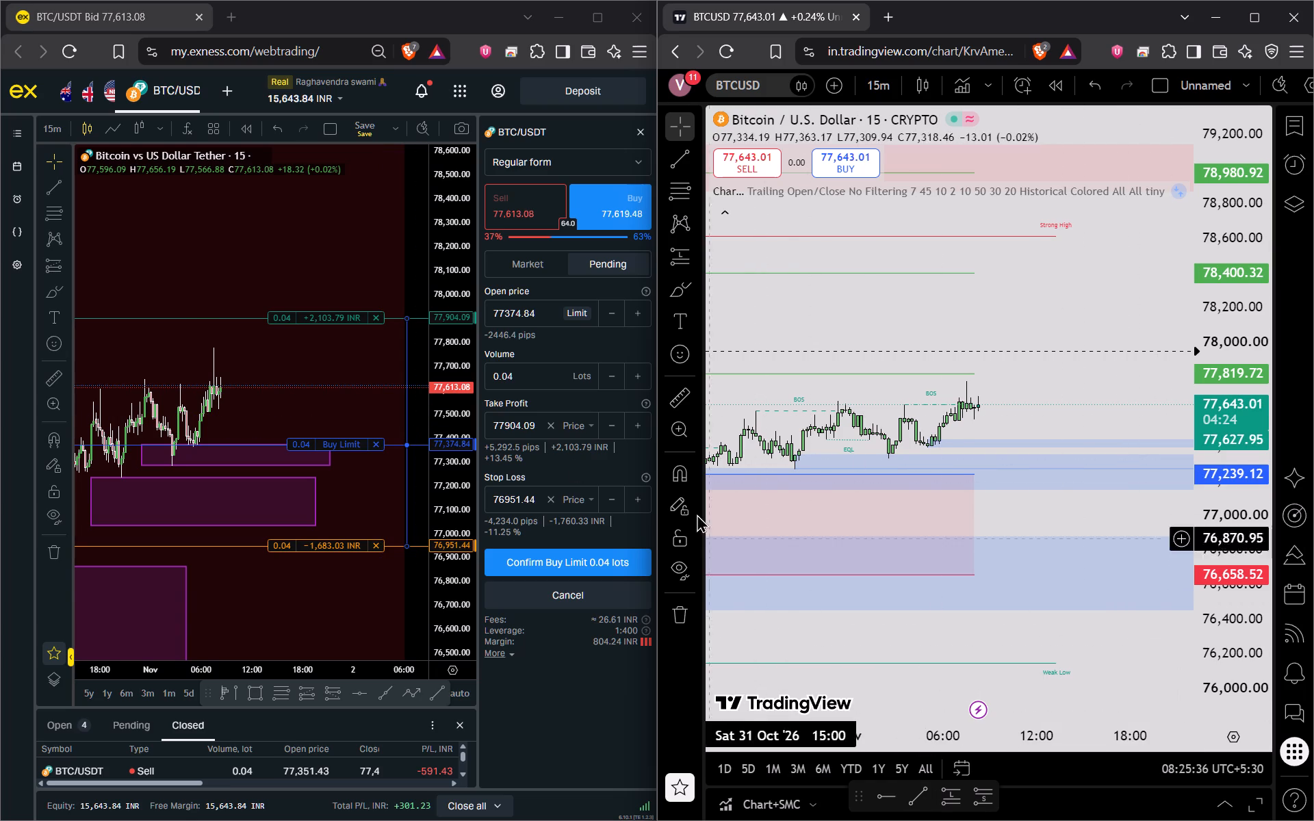
Add the Path and Rectangle drawing tools to the favorites in TradingView.
left_click(697, 159)
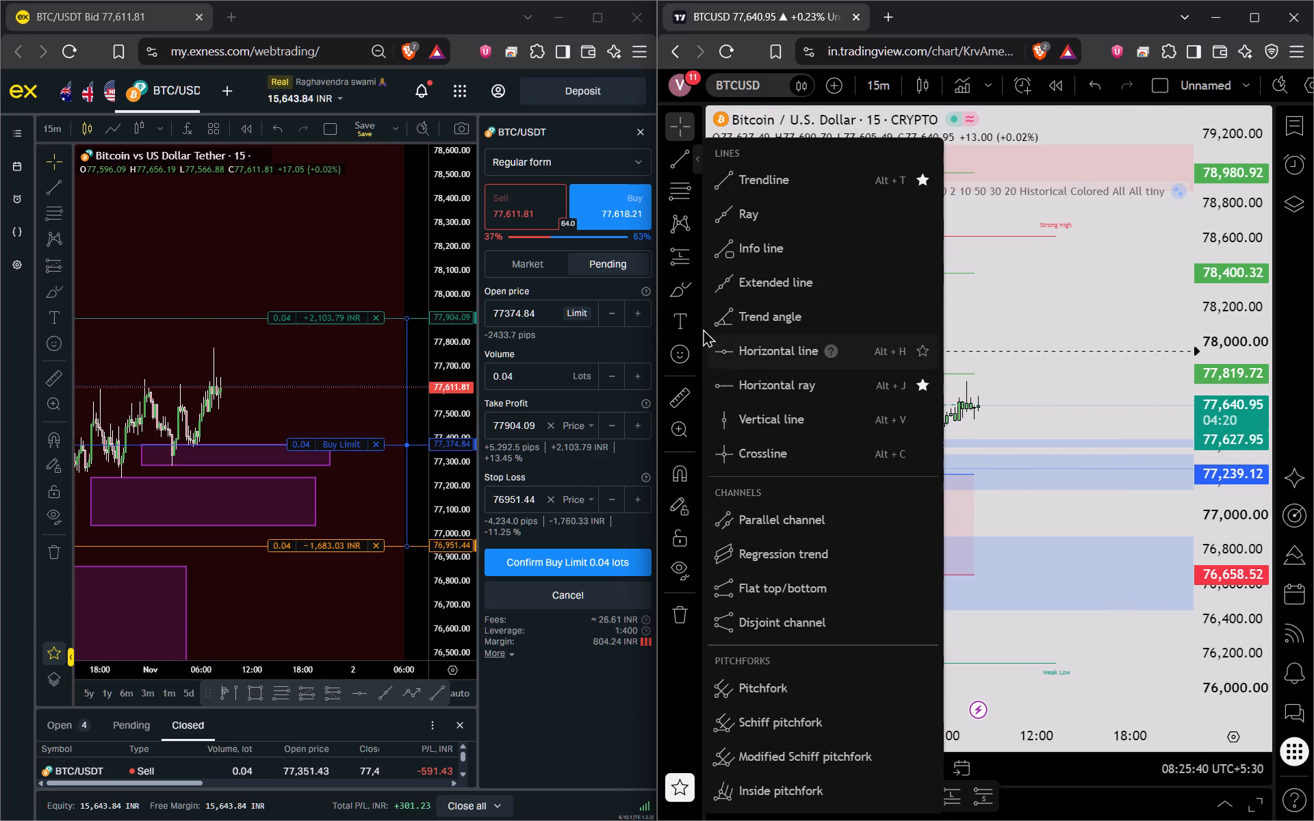
left_click(694, 224)
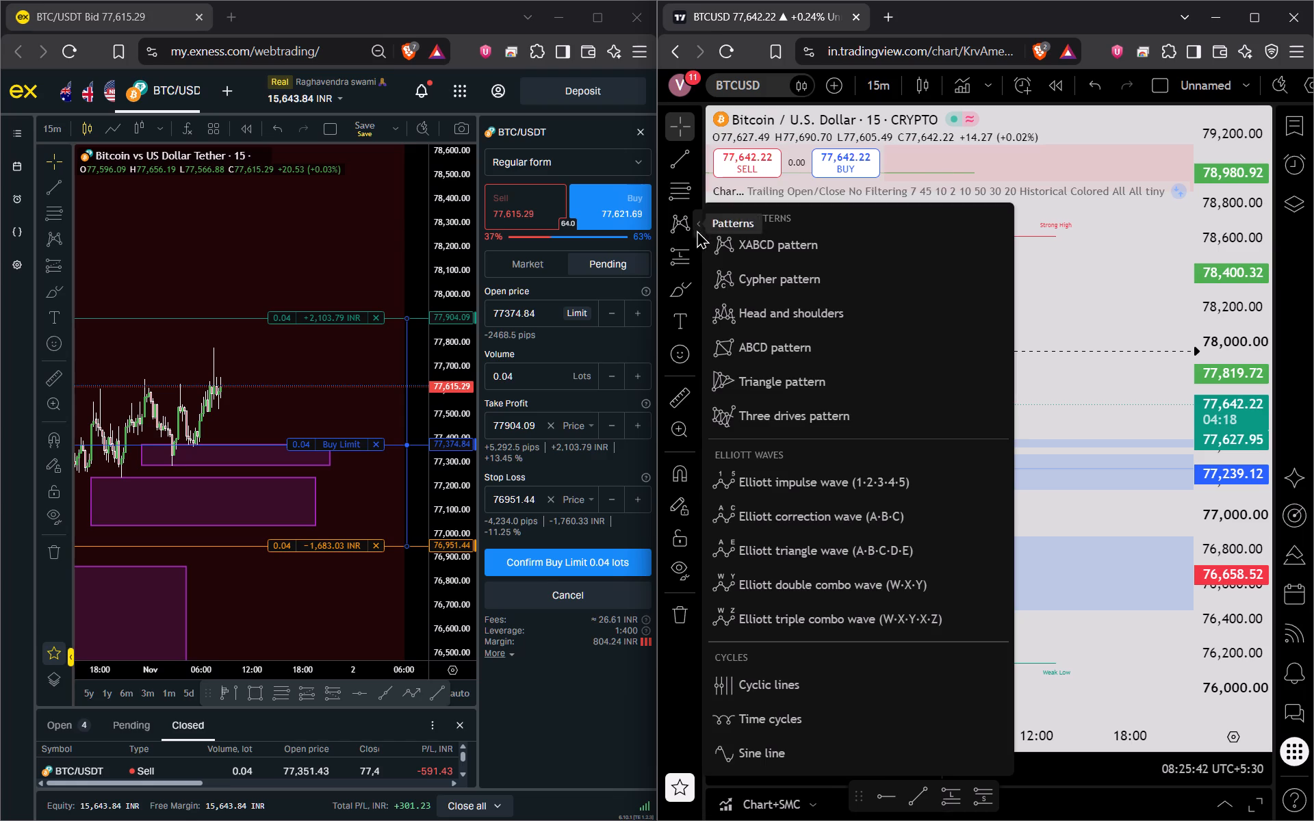
left_click(701, 256)
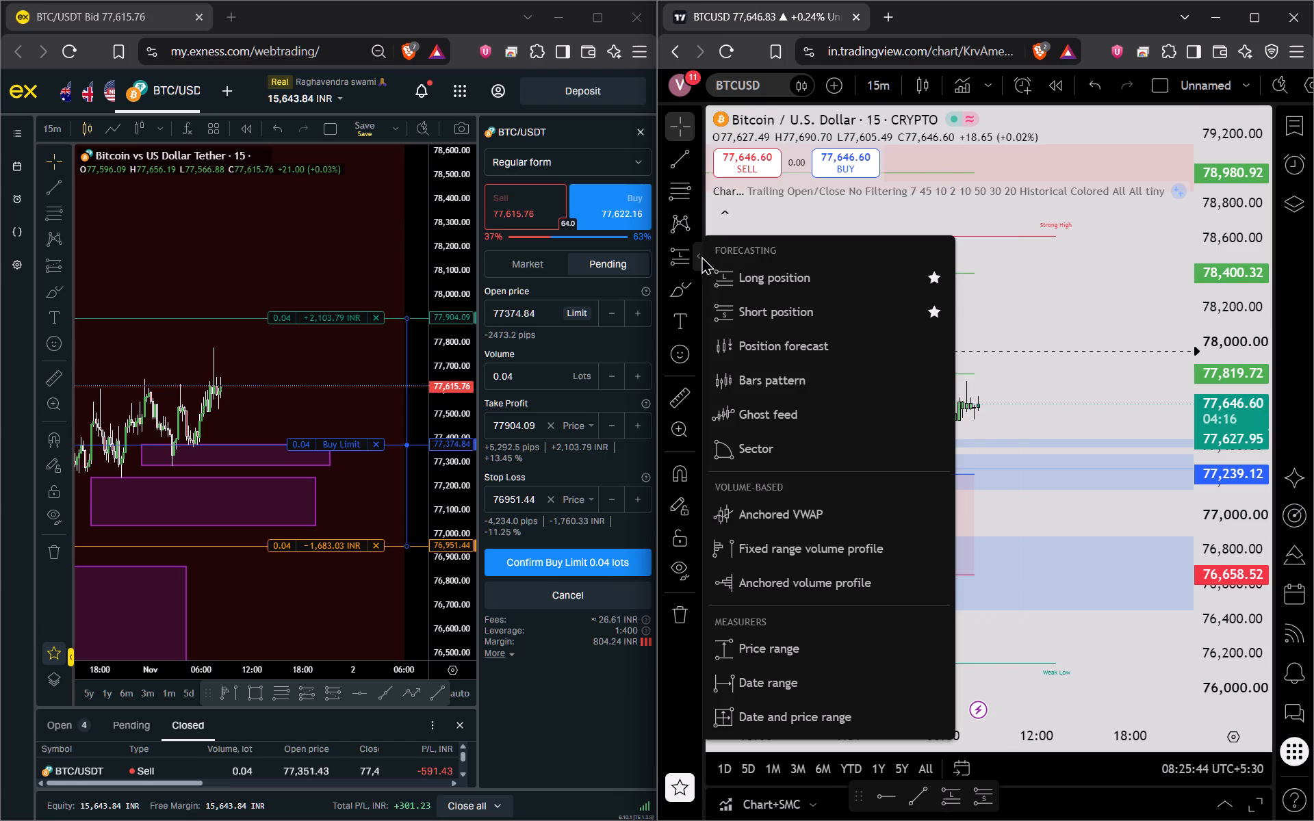
left_click(697, 291)
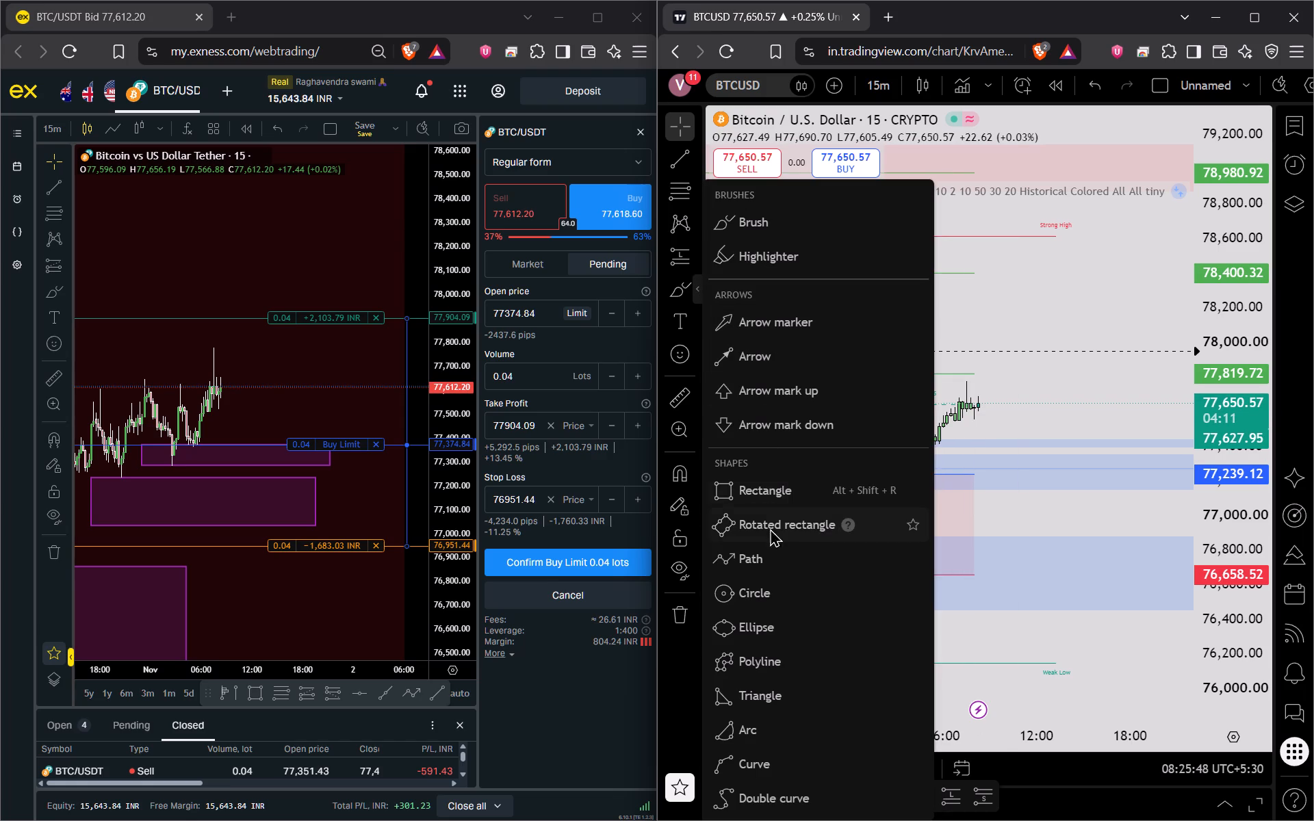
left_click(747, 562)
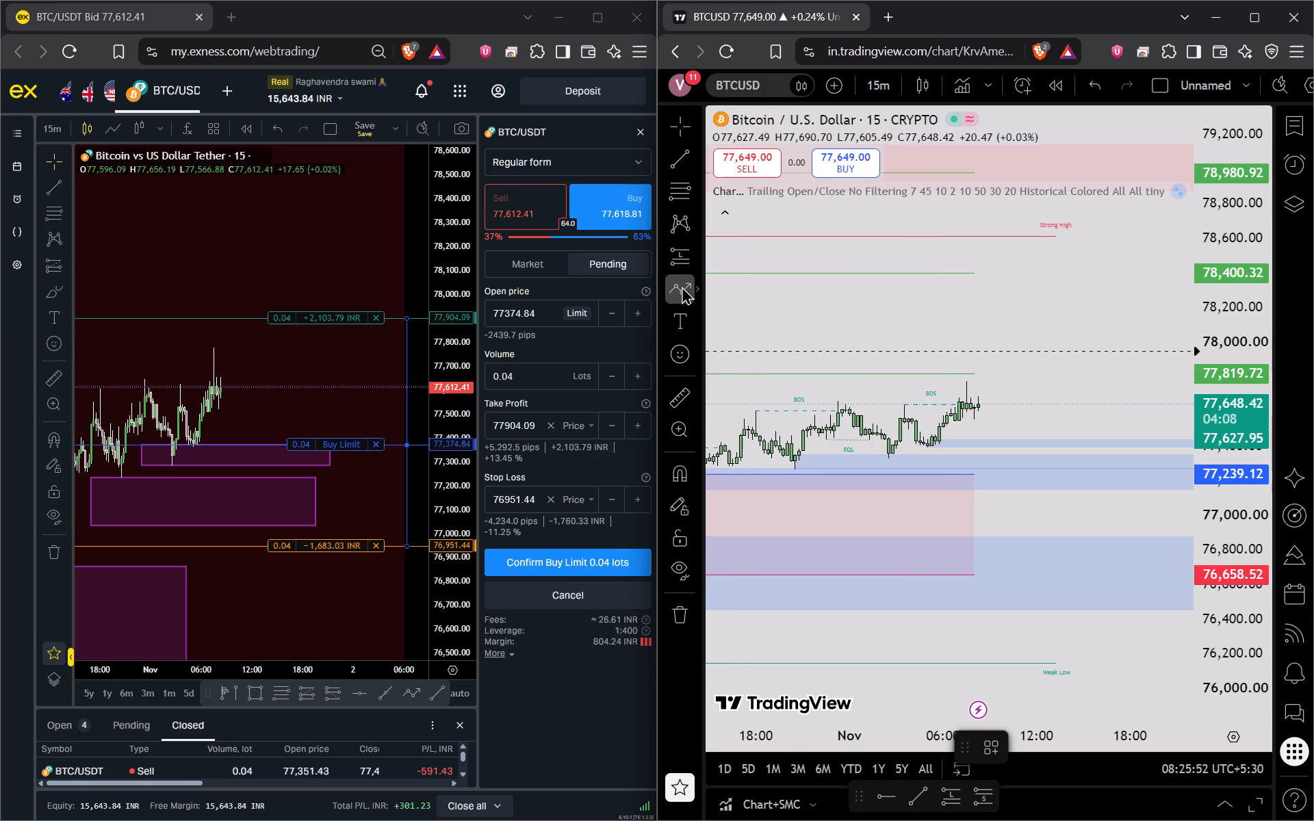
left_click(700, 293)
left_click(917, 562)
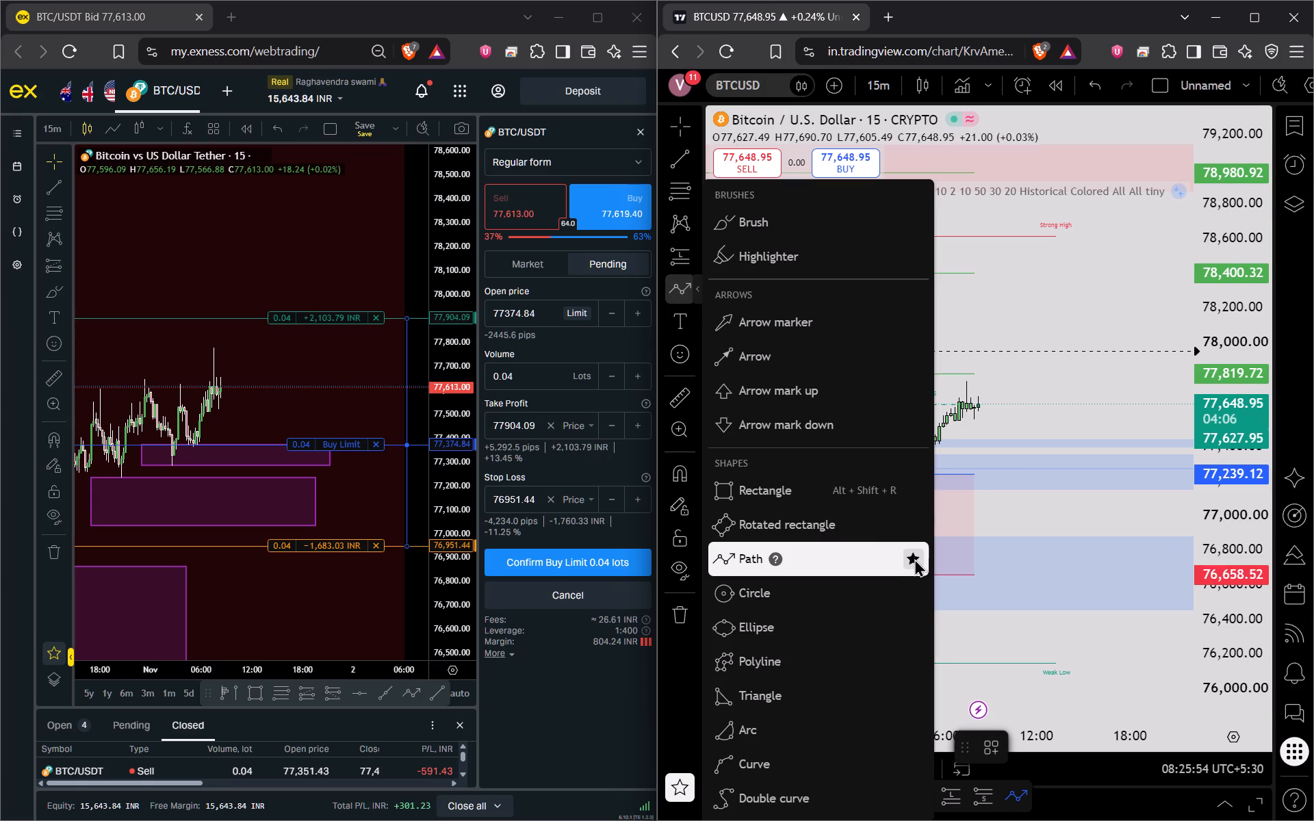
left_click(910, 494)
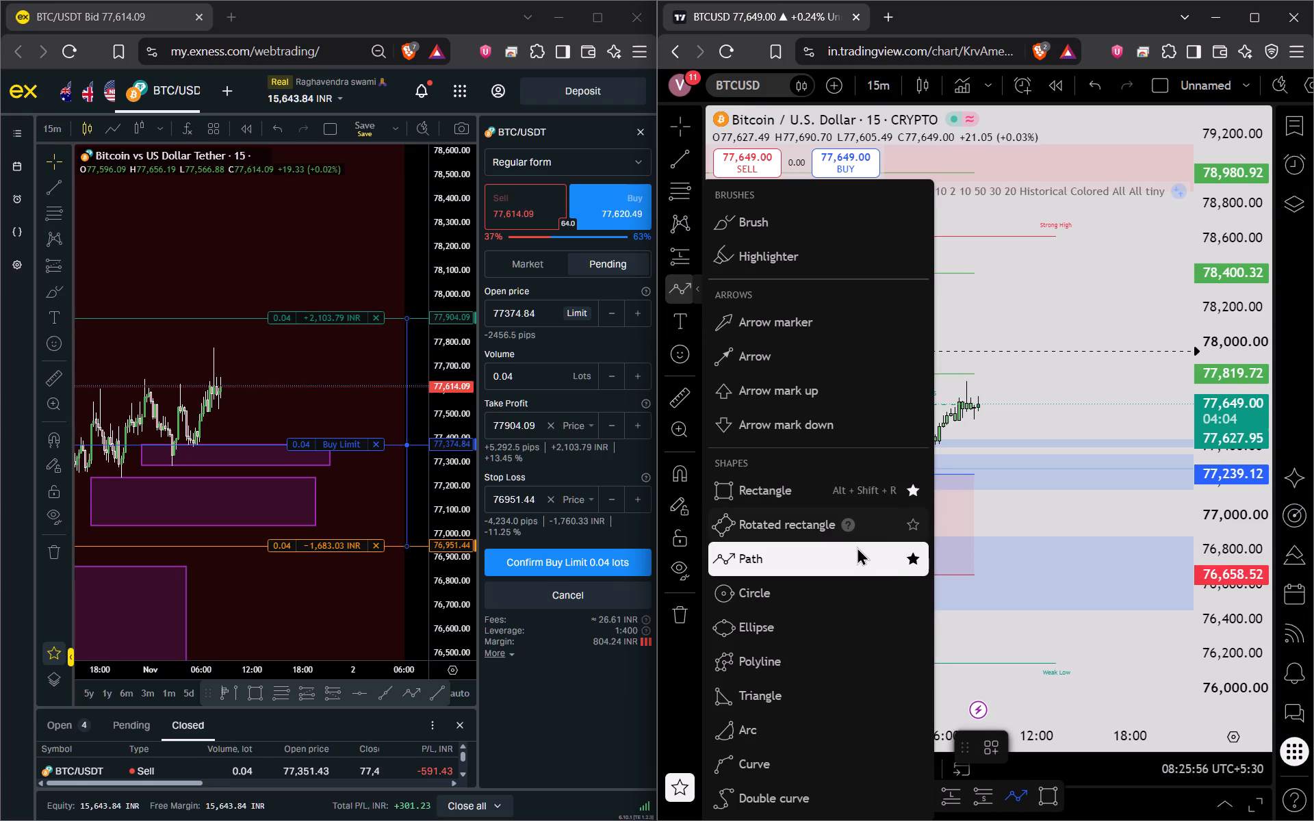
Draw a projection path on the BTCUSD chart from the recent swing low to the latest high, down into the blue zone, and up to about 78,140.
left_click(1032, 795)
left_click(1021, 795)
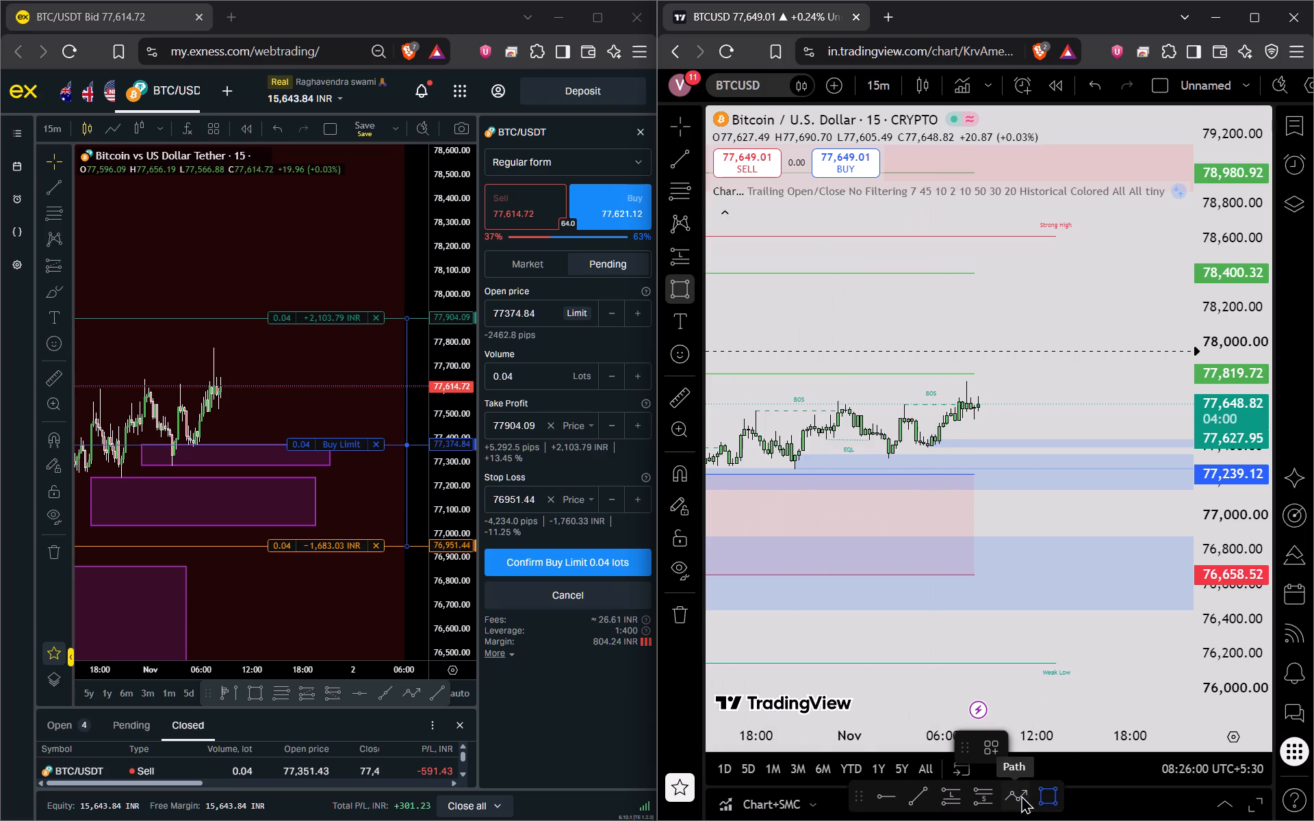
scroll(914, 497, "down", 5)
scroll(917, 497, "up", 3)
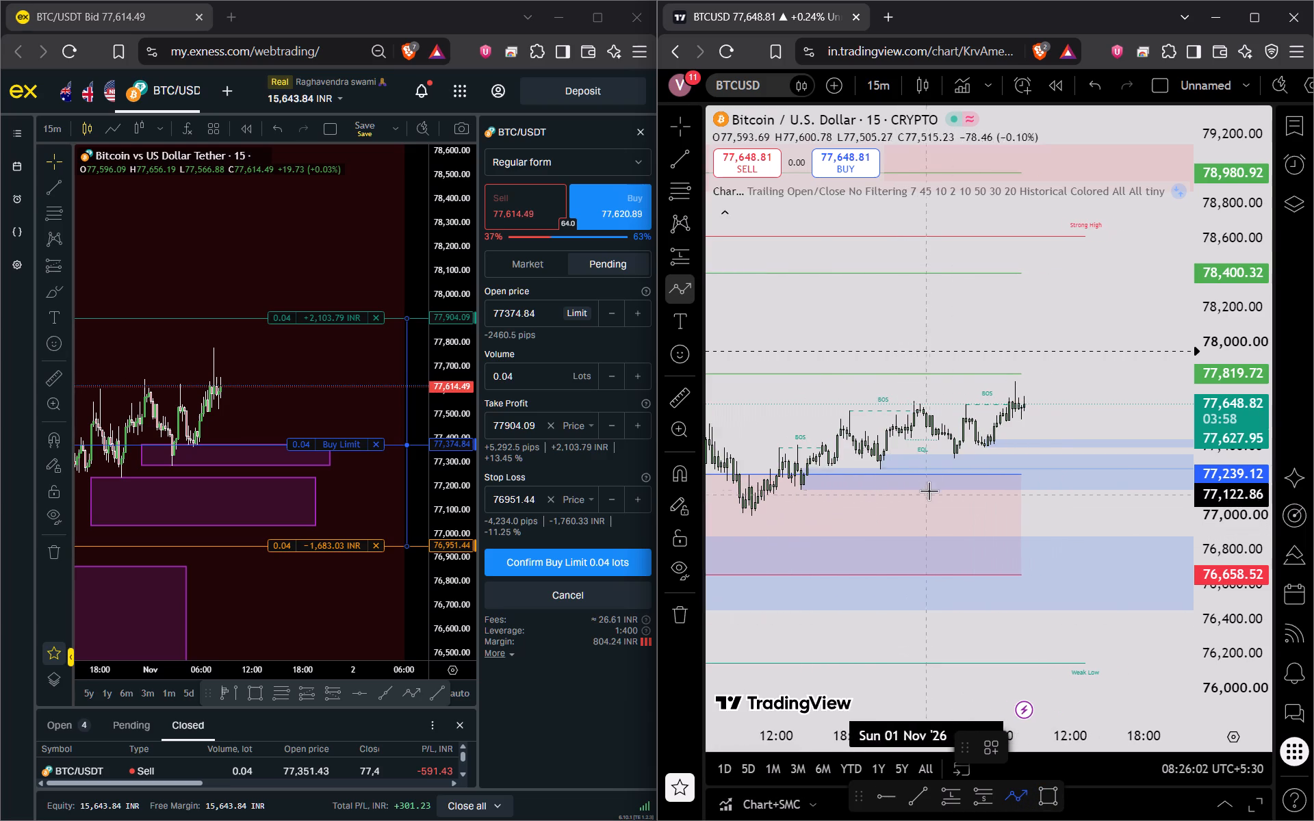
scroll(994, 449, "up", 2)
left_click(946, 445)
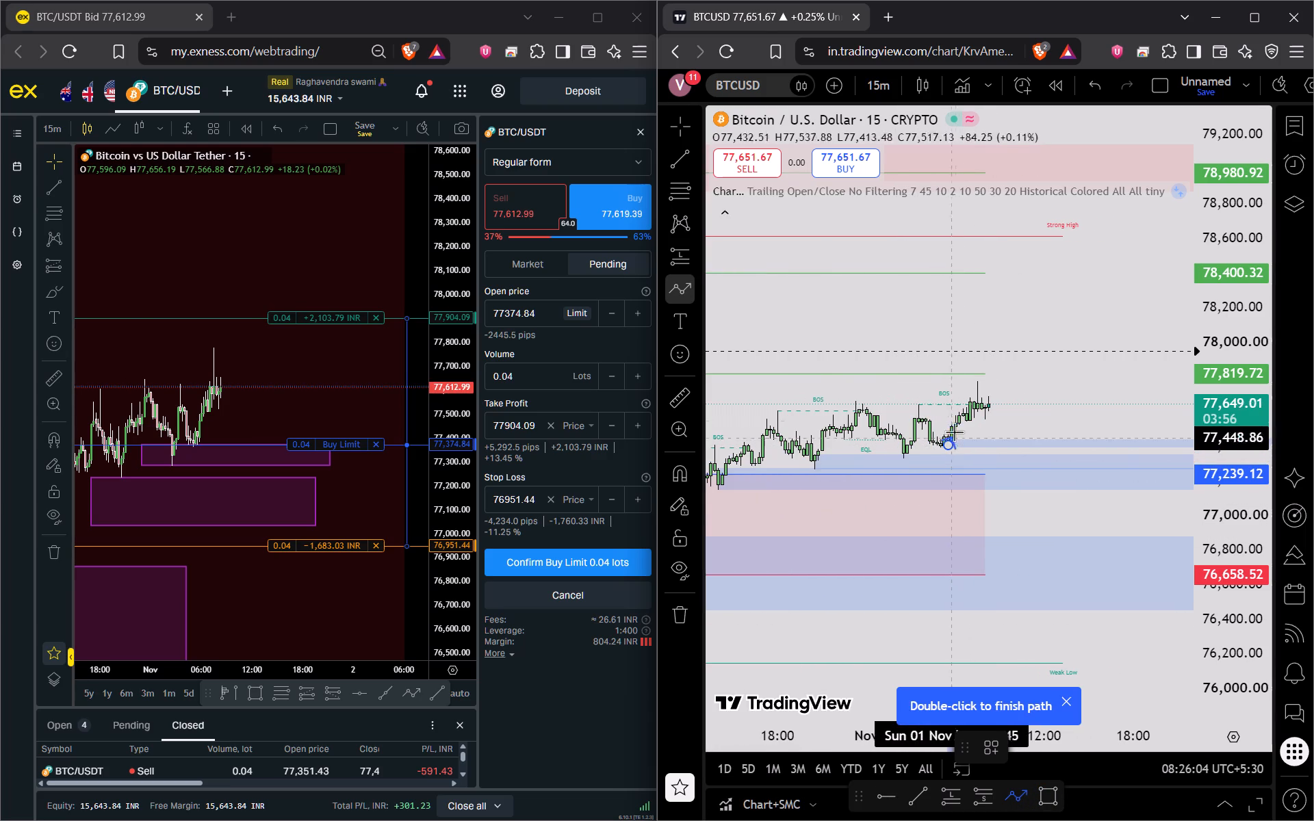
left_click(977, 385)
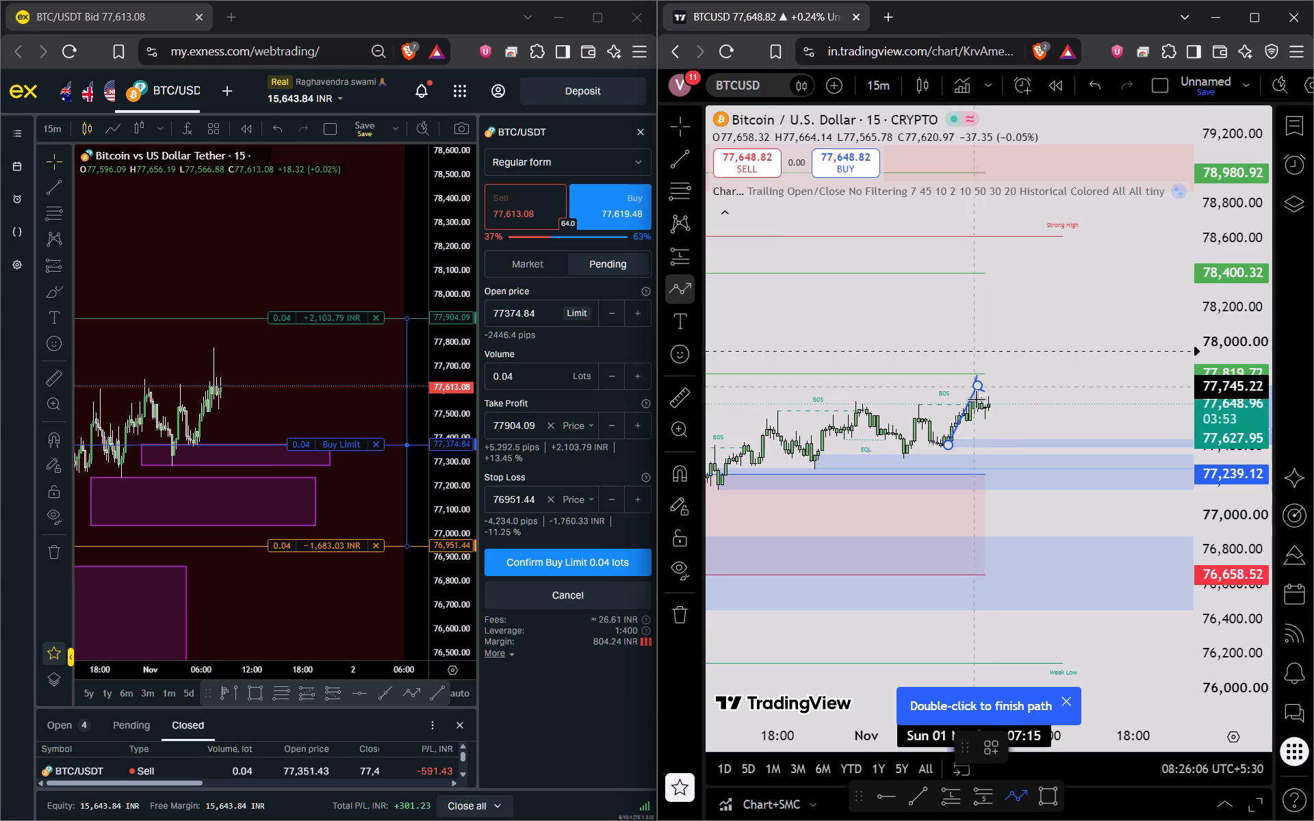
left_click(1005, 456)
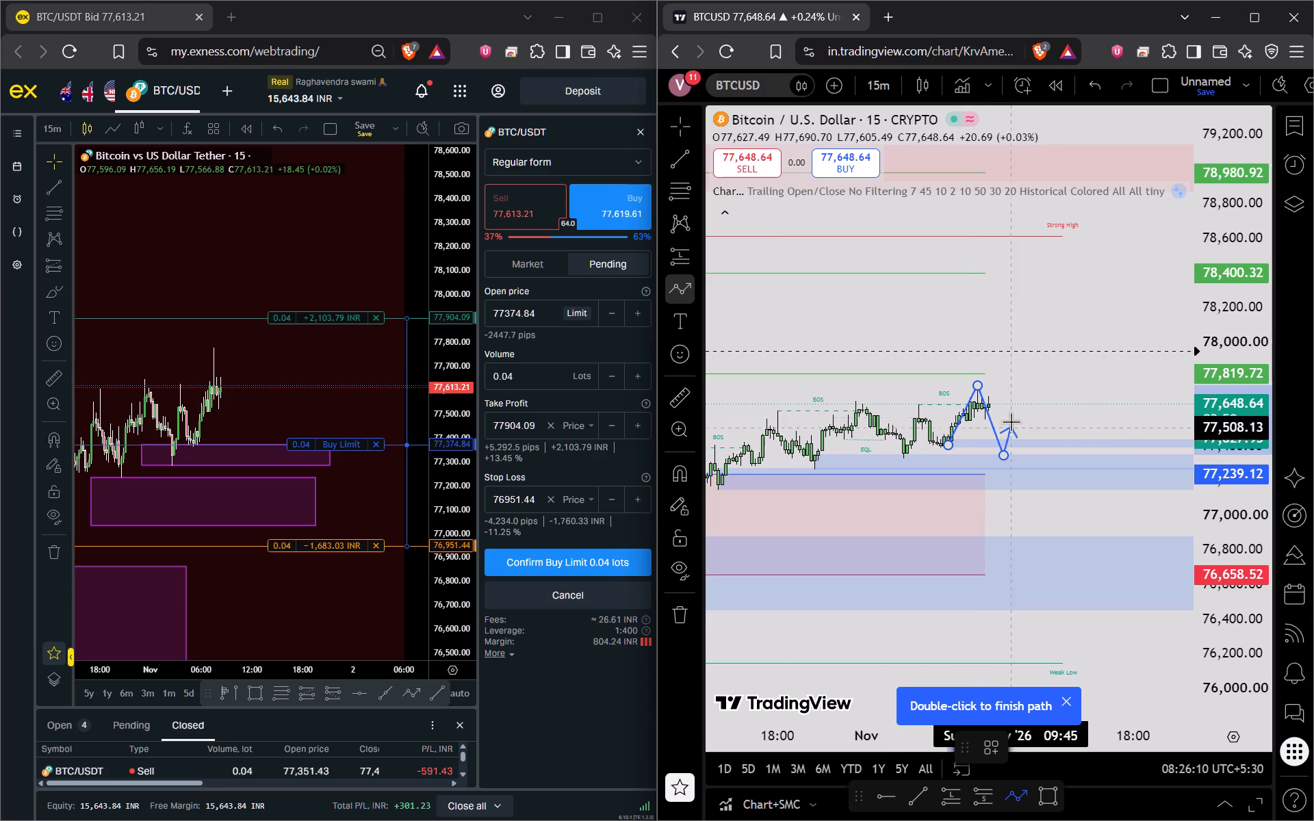
left_click(1086, 318)
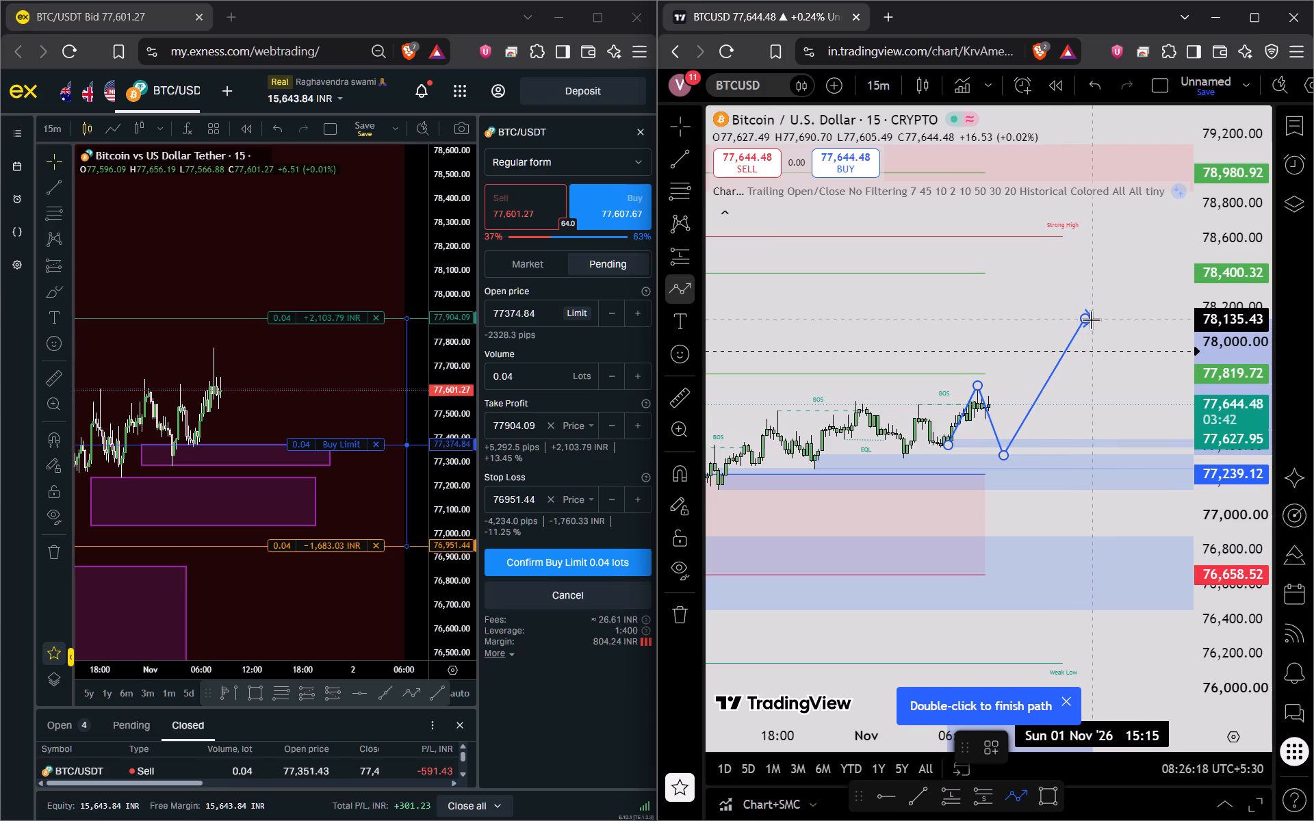
left_click(1086, 320)
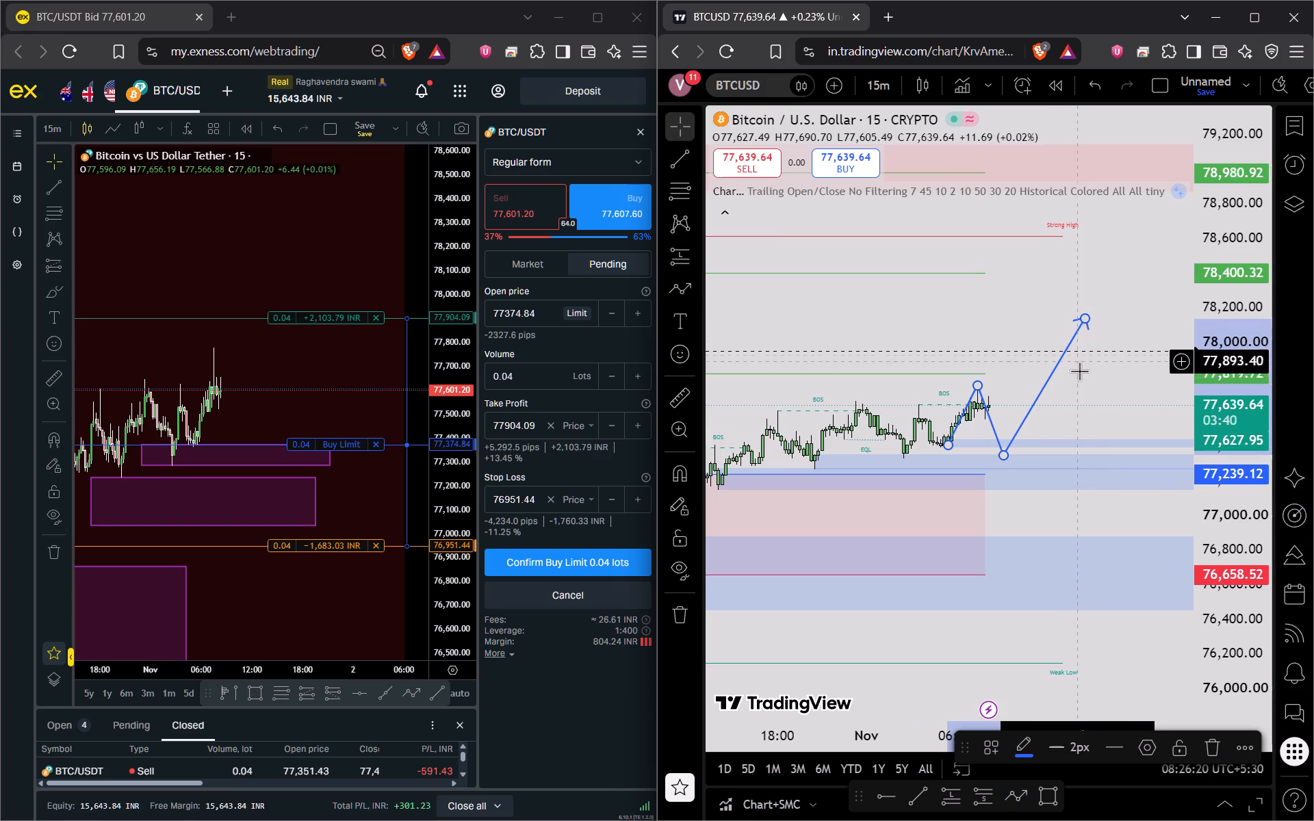
left_click(1090, 378)
left_click_drag(1085, 401, 1075, 363)
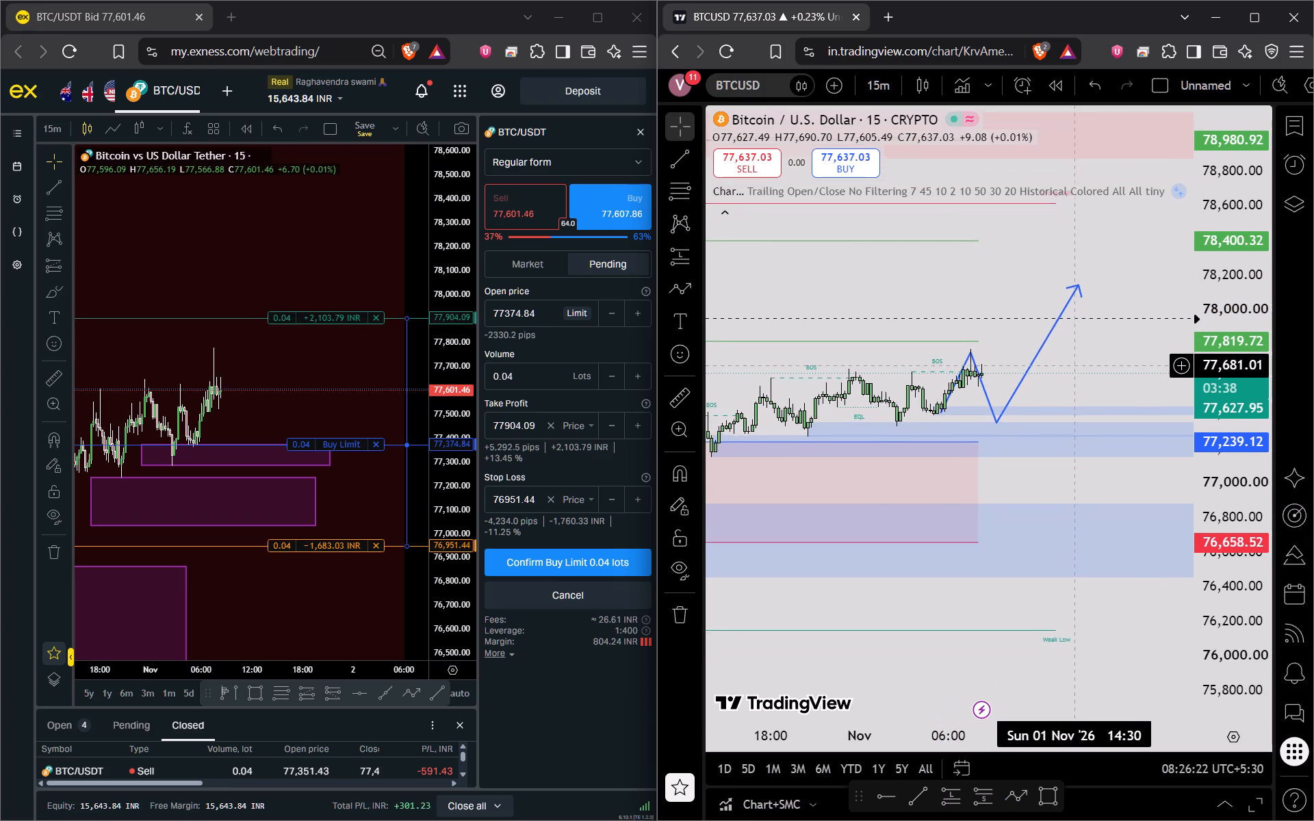
left_click_drag(1075, 363, 1073, 361)
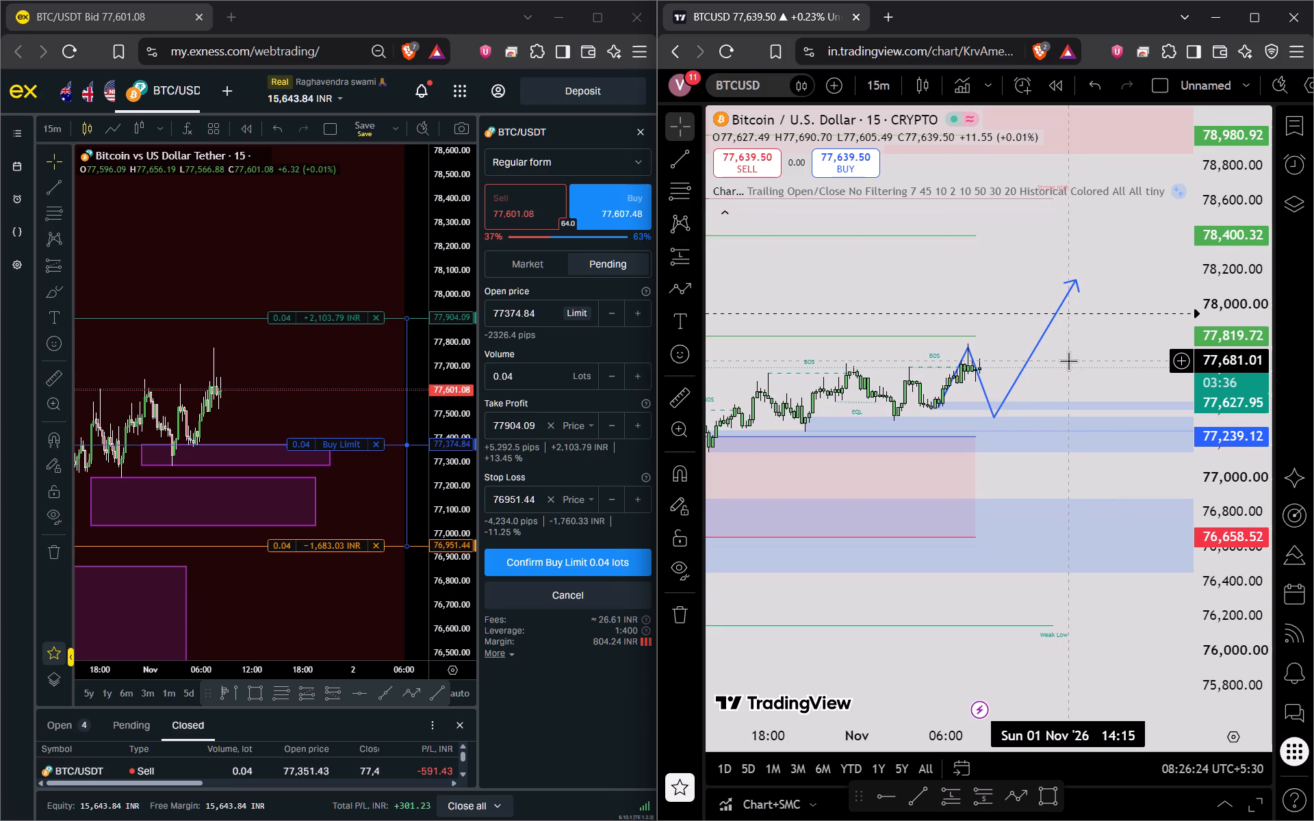
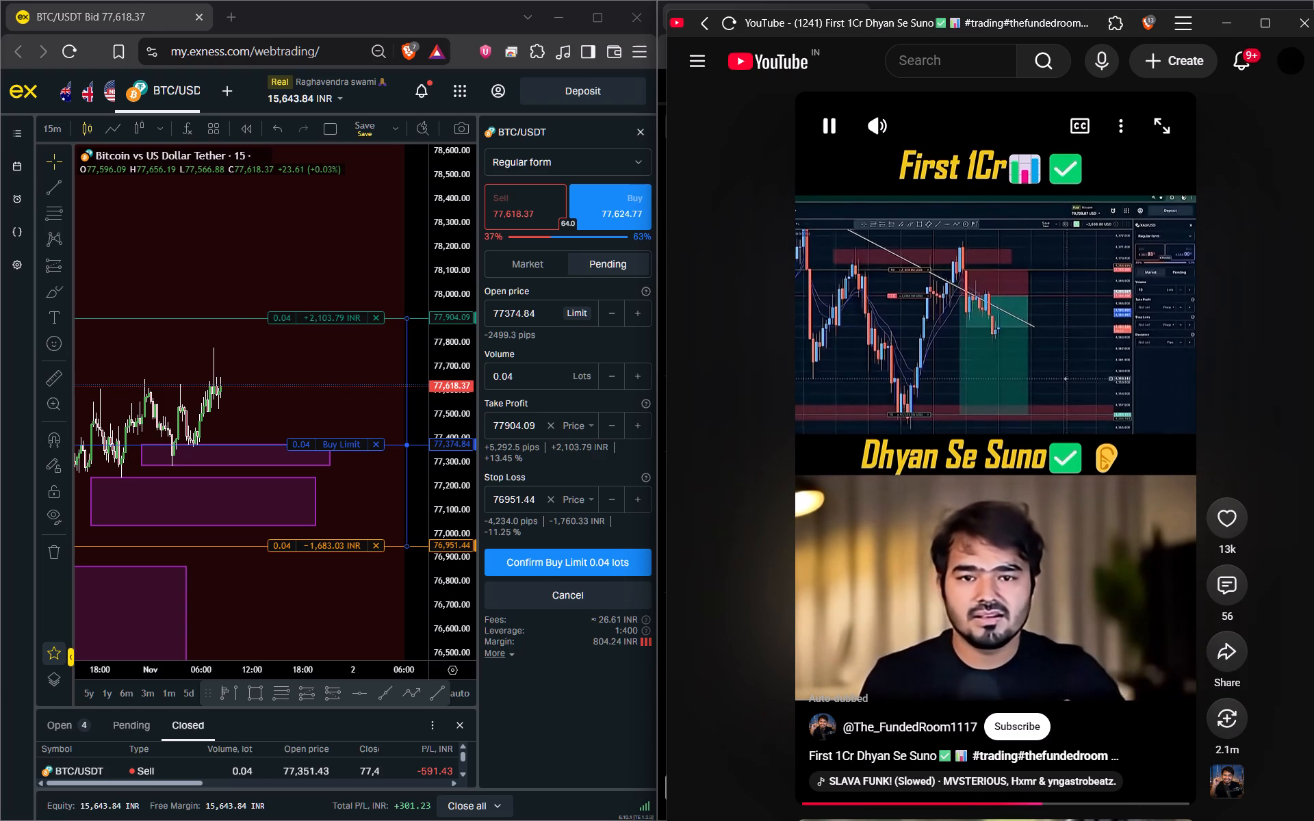
left_click(923, 462)
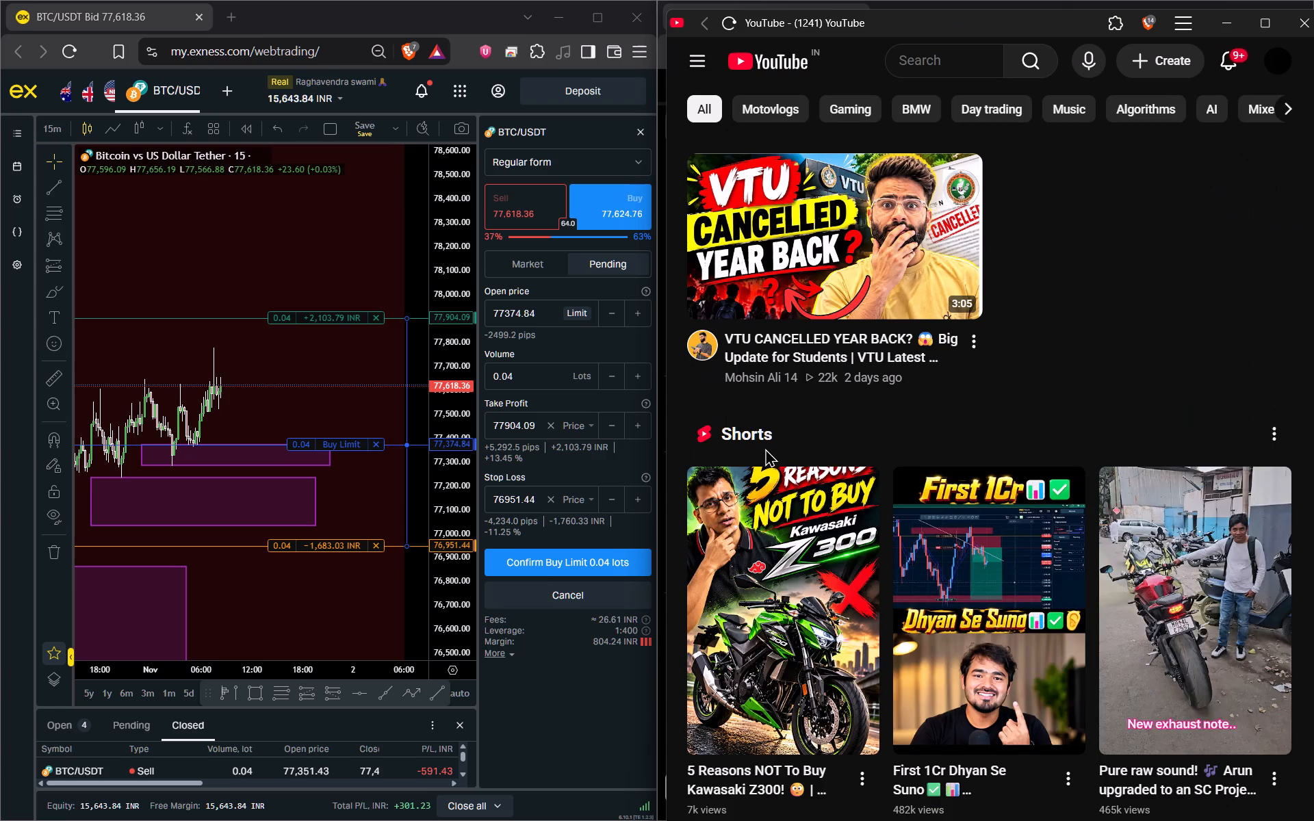
left_click(786, 521)
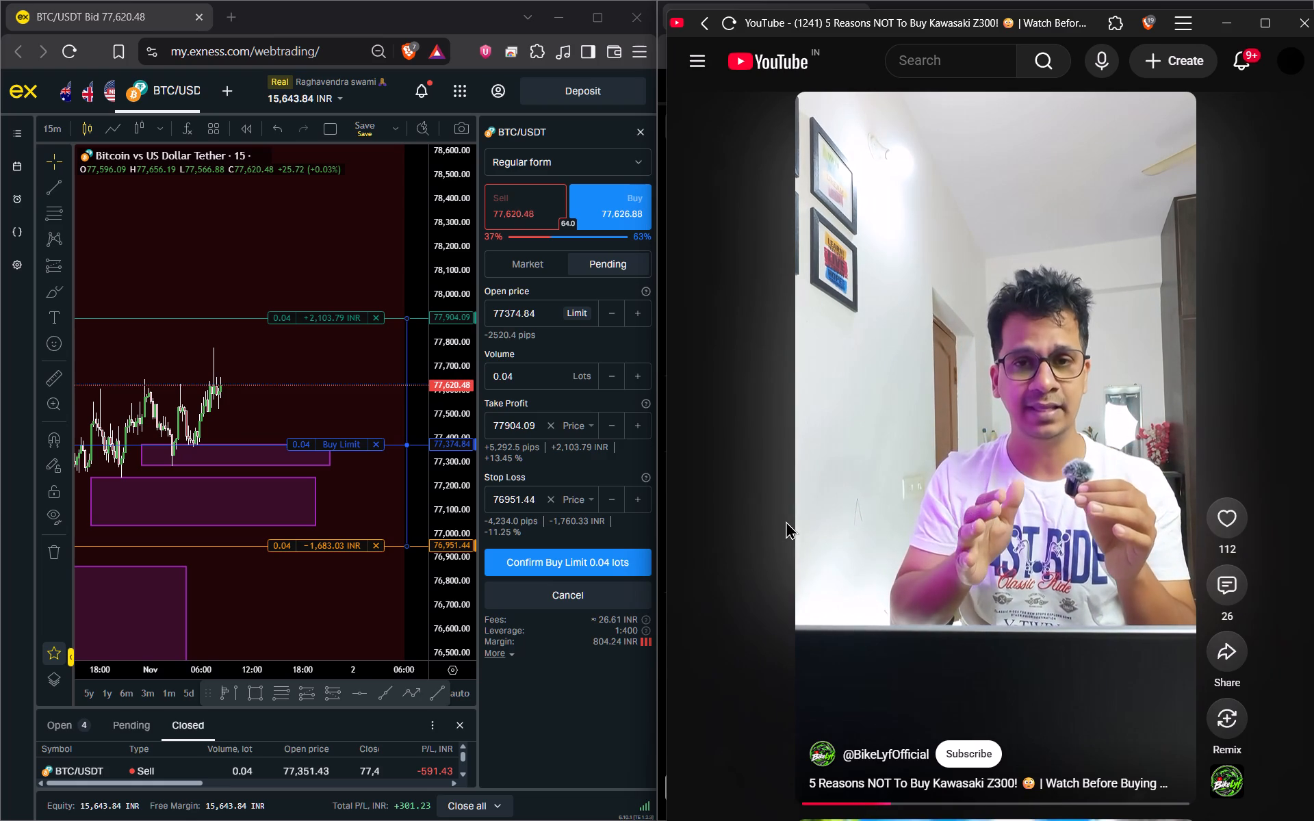
left_click(751, 532)
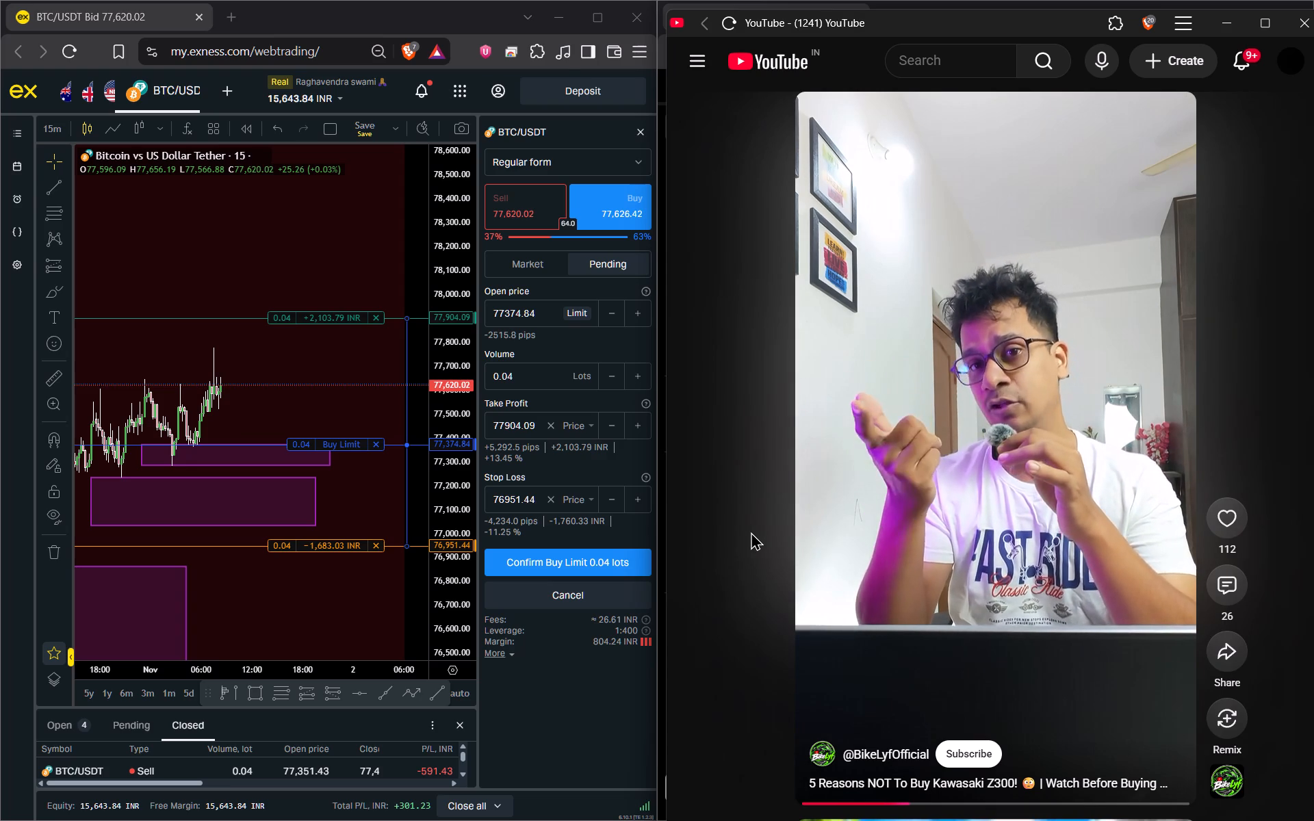
Look through the recommended videos on the YouTube home feed and check the account options.
scroll(1265, 198, "down", 2)
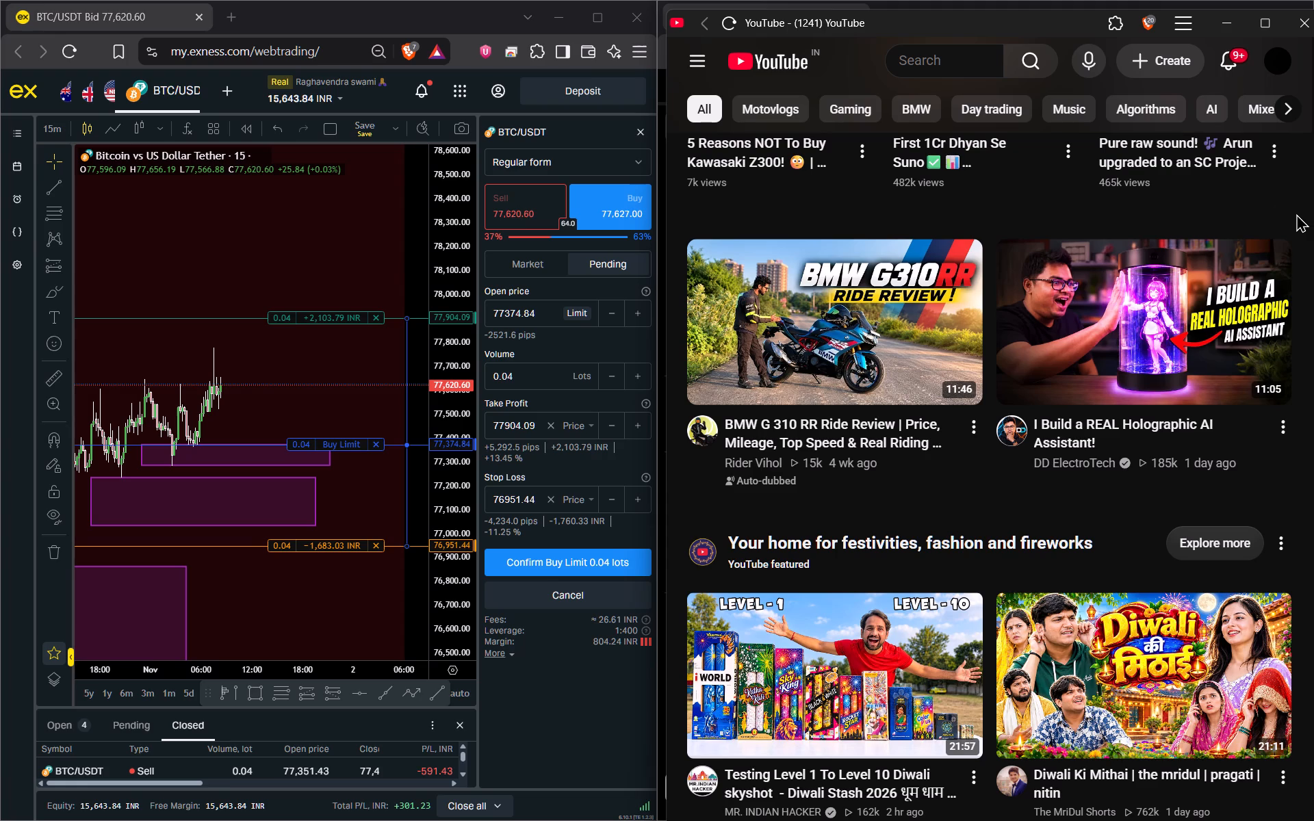
scroll(1296, 213, "down", 2)
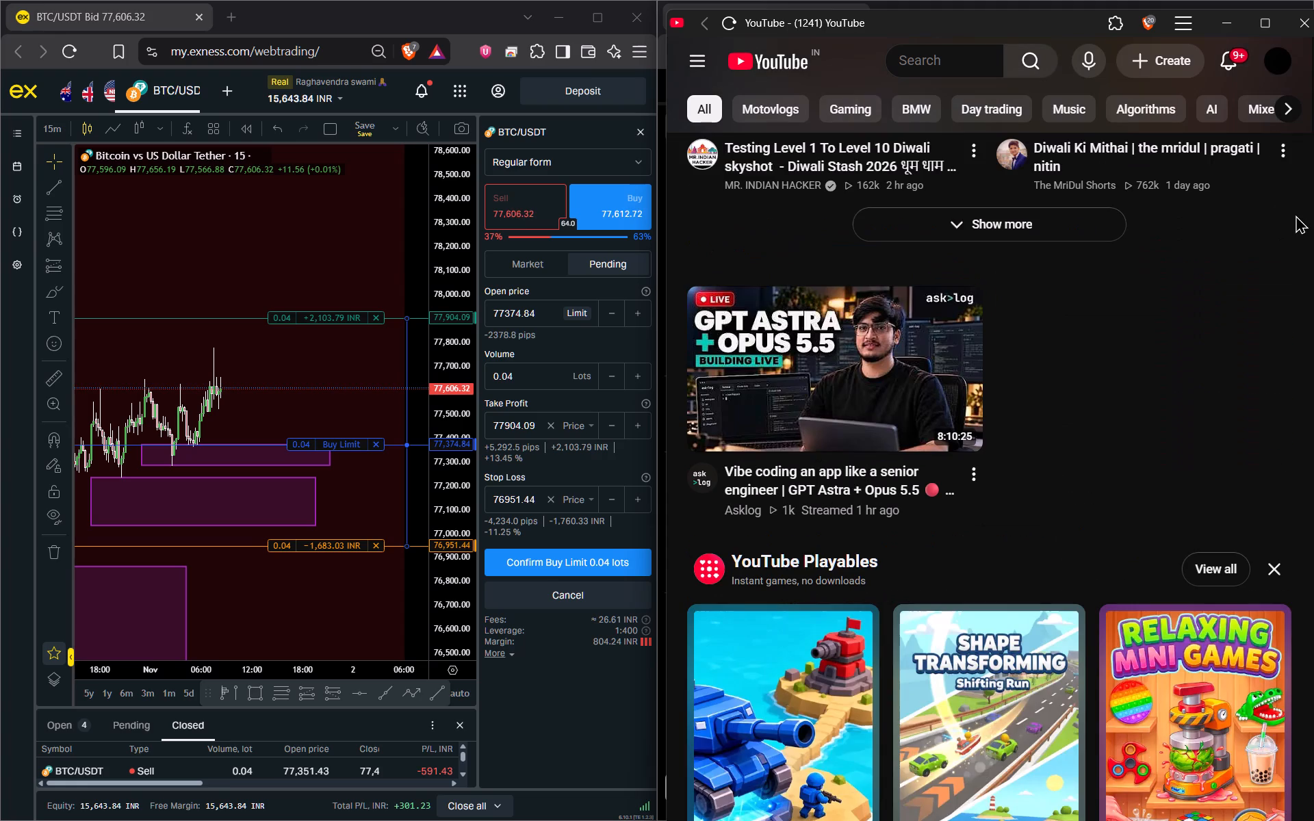
scroll(1296, 215, "down", 2)
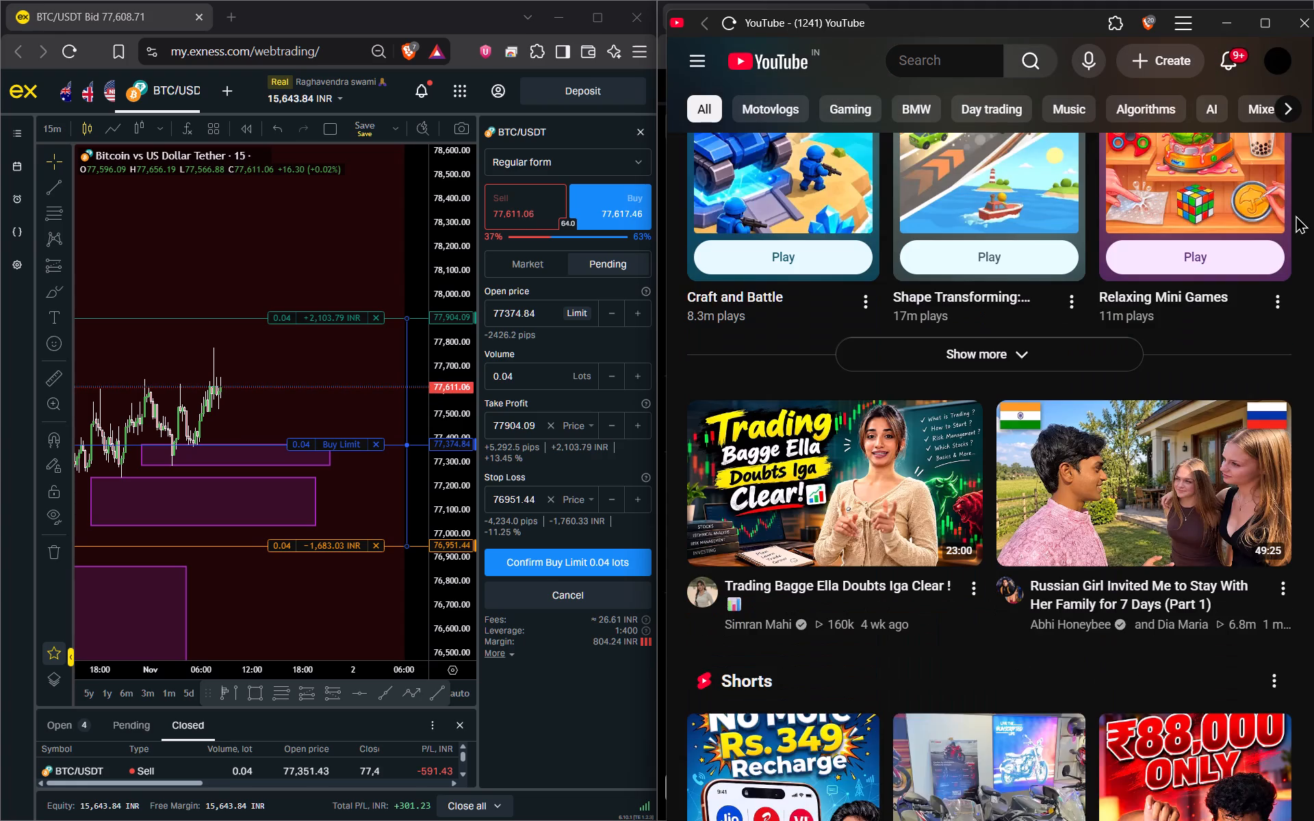
scroll(1296, 215, "down", 3)
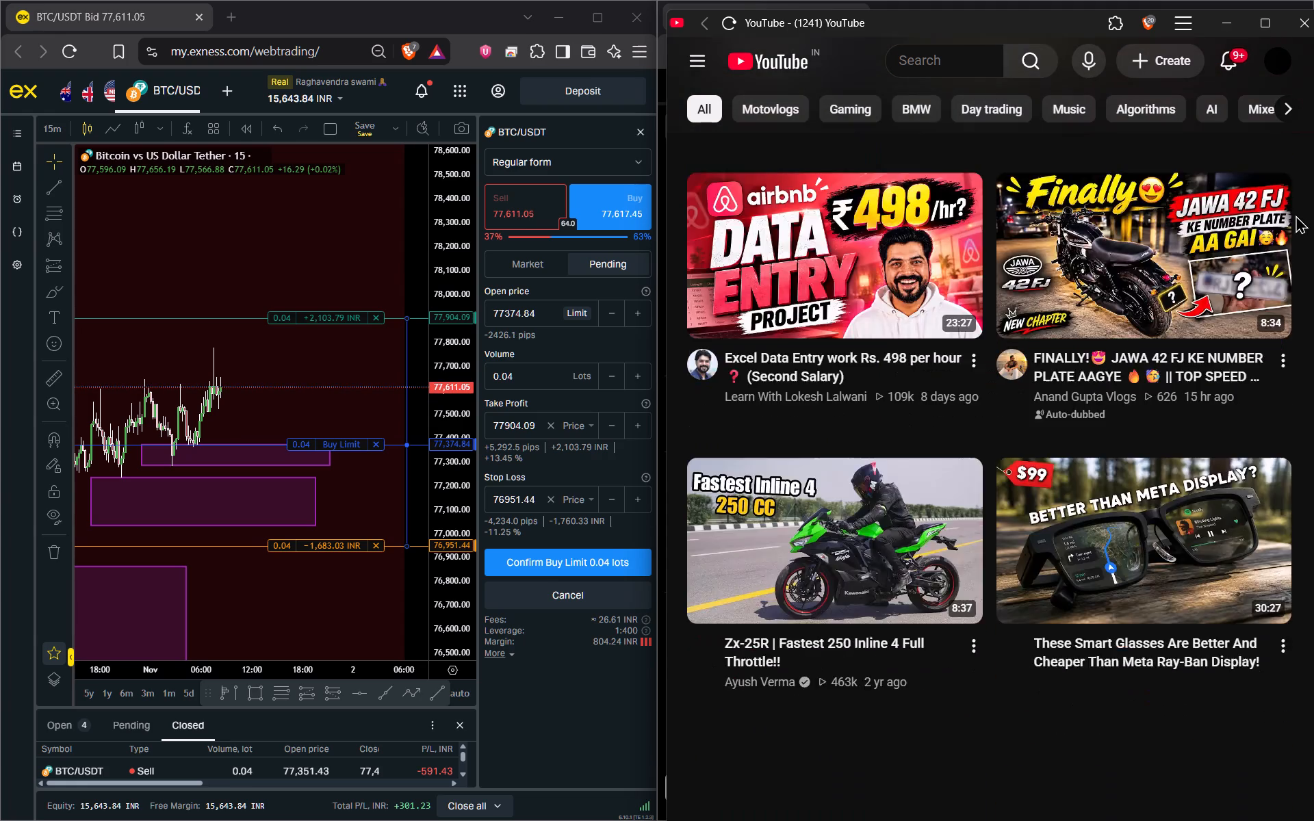
scroll(1296, 215, "down", 4)
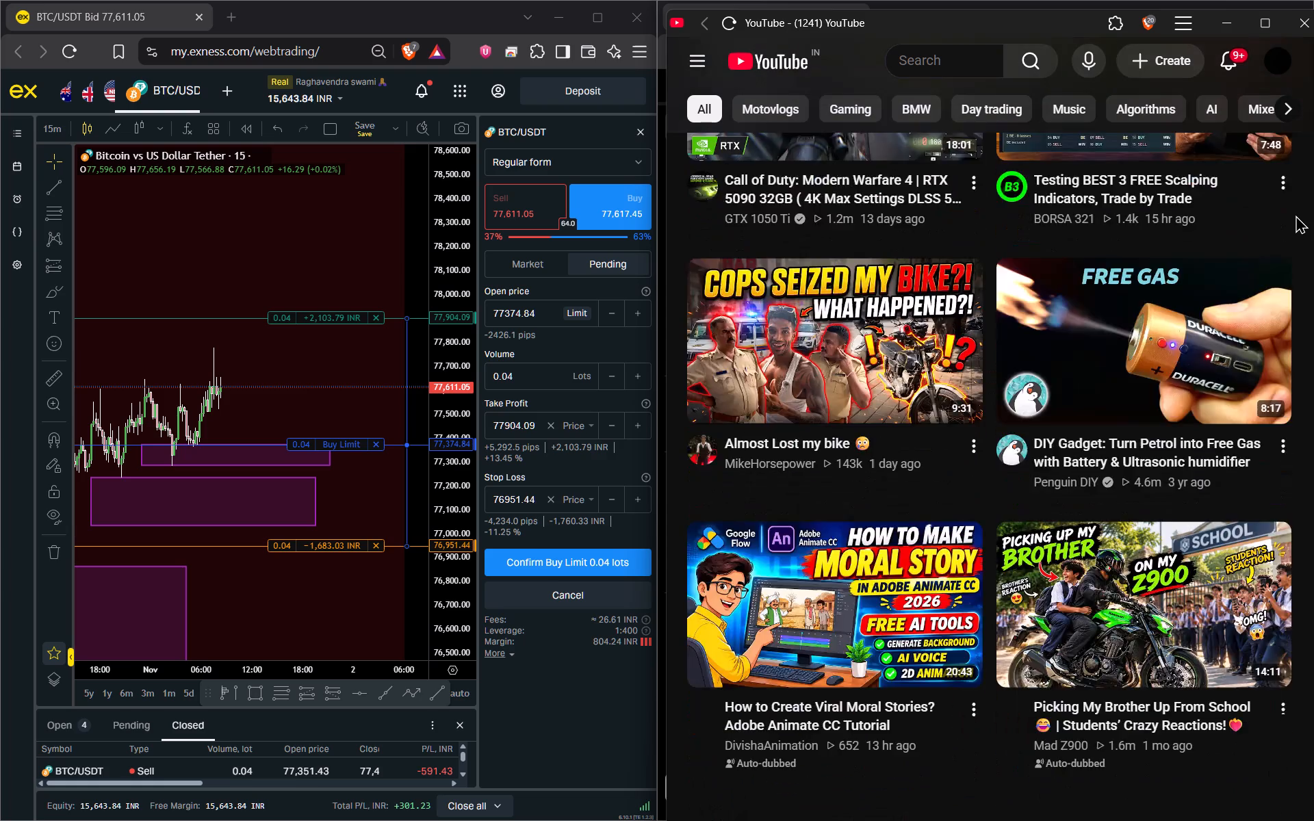
scroll(1296, 215, "down", 3)
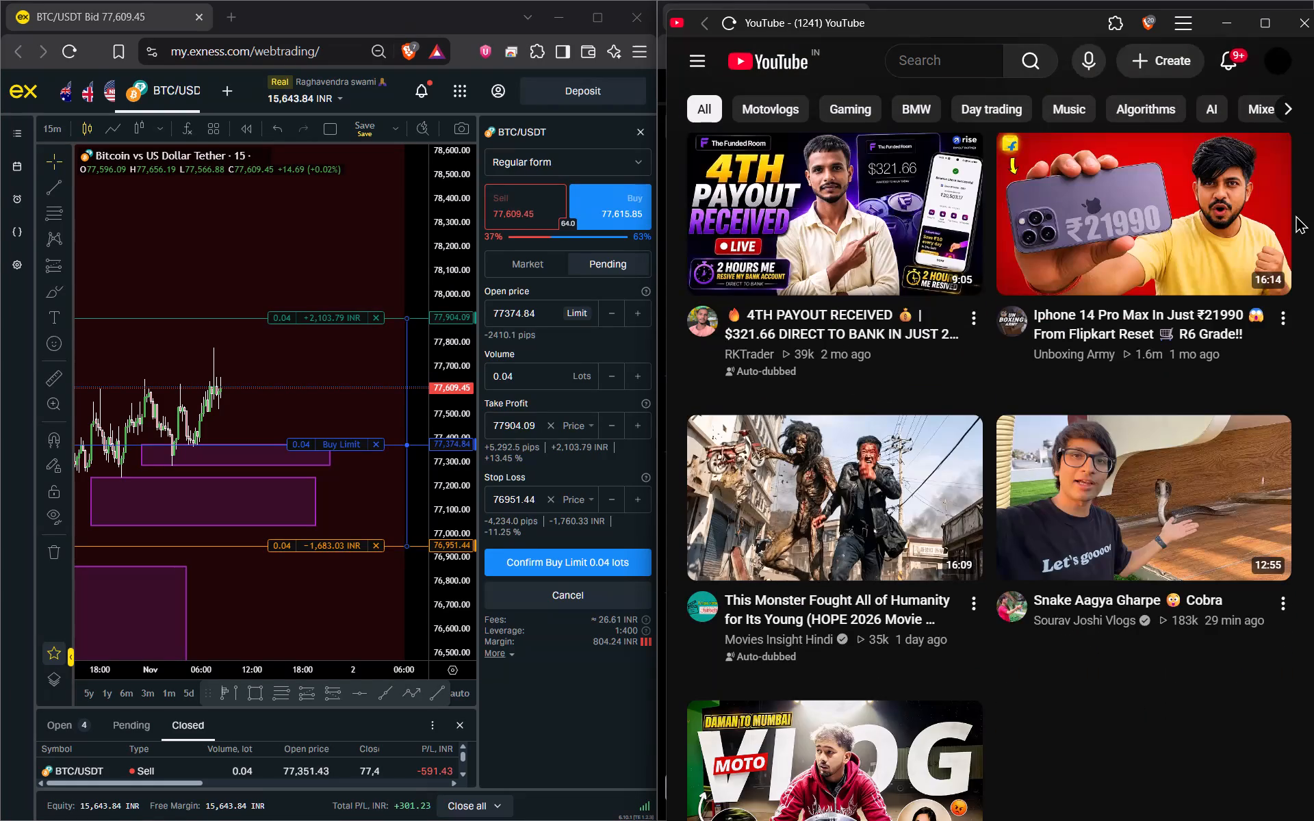
scroll(1296, 215, "down", 4)
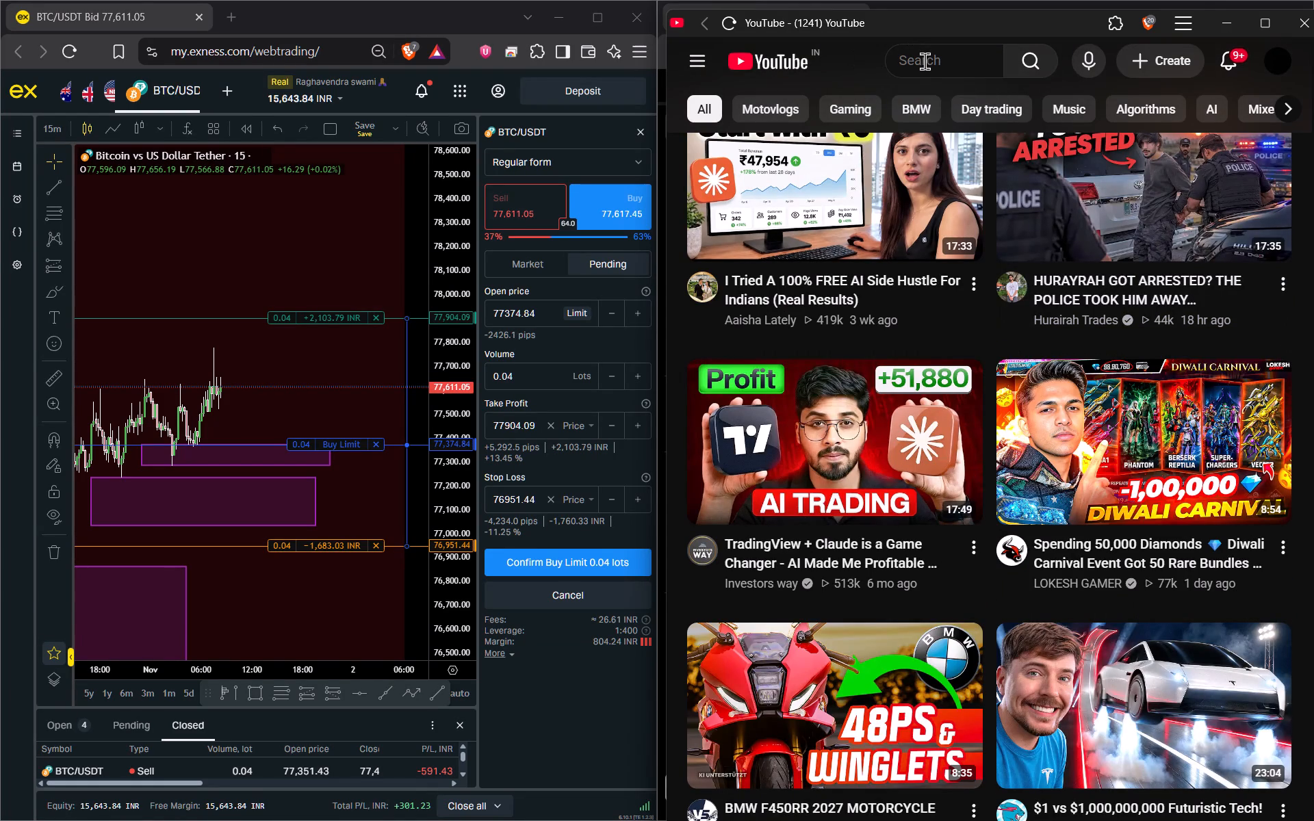
left_click(925, 61)
left_click(1291, 64)
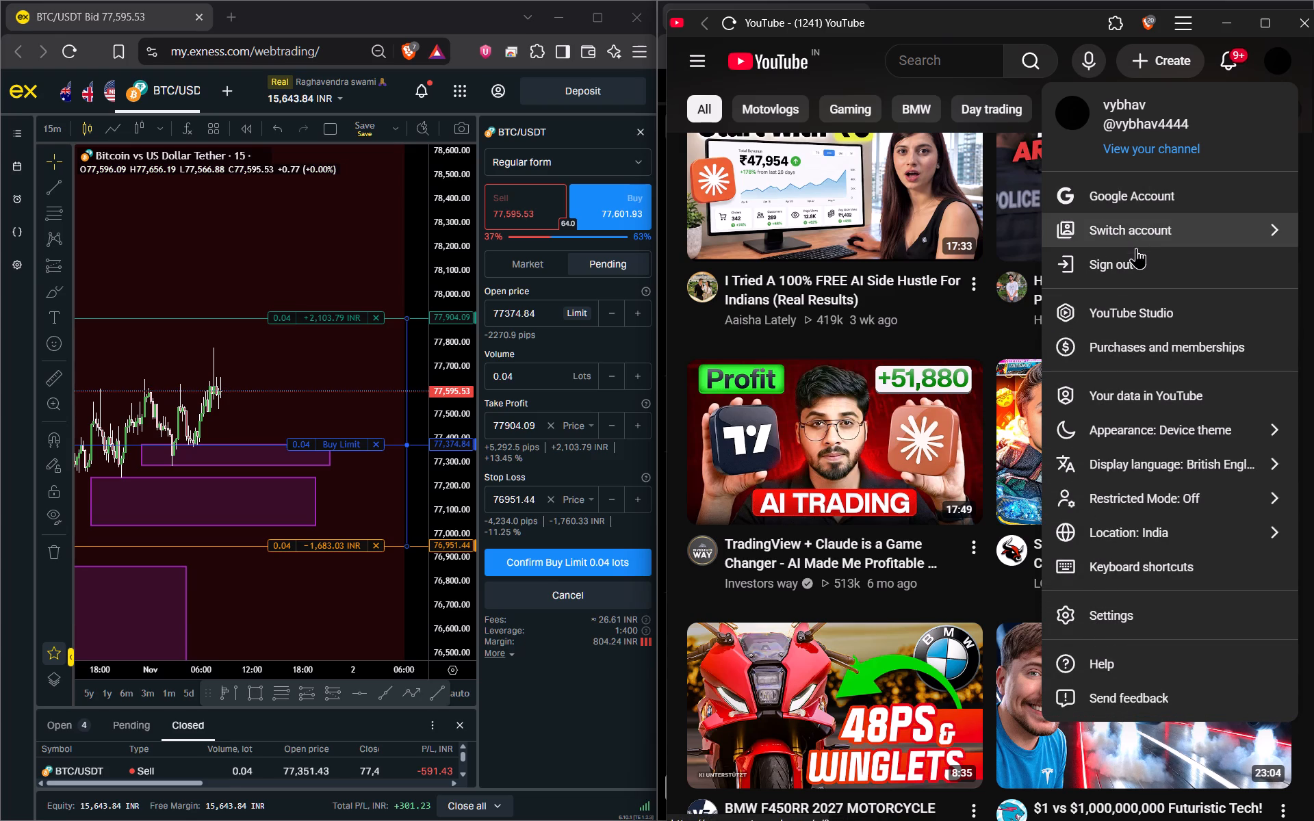
scroll(925, 311, "up", 5)
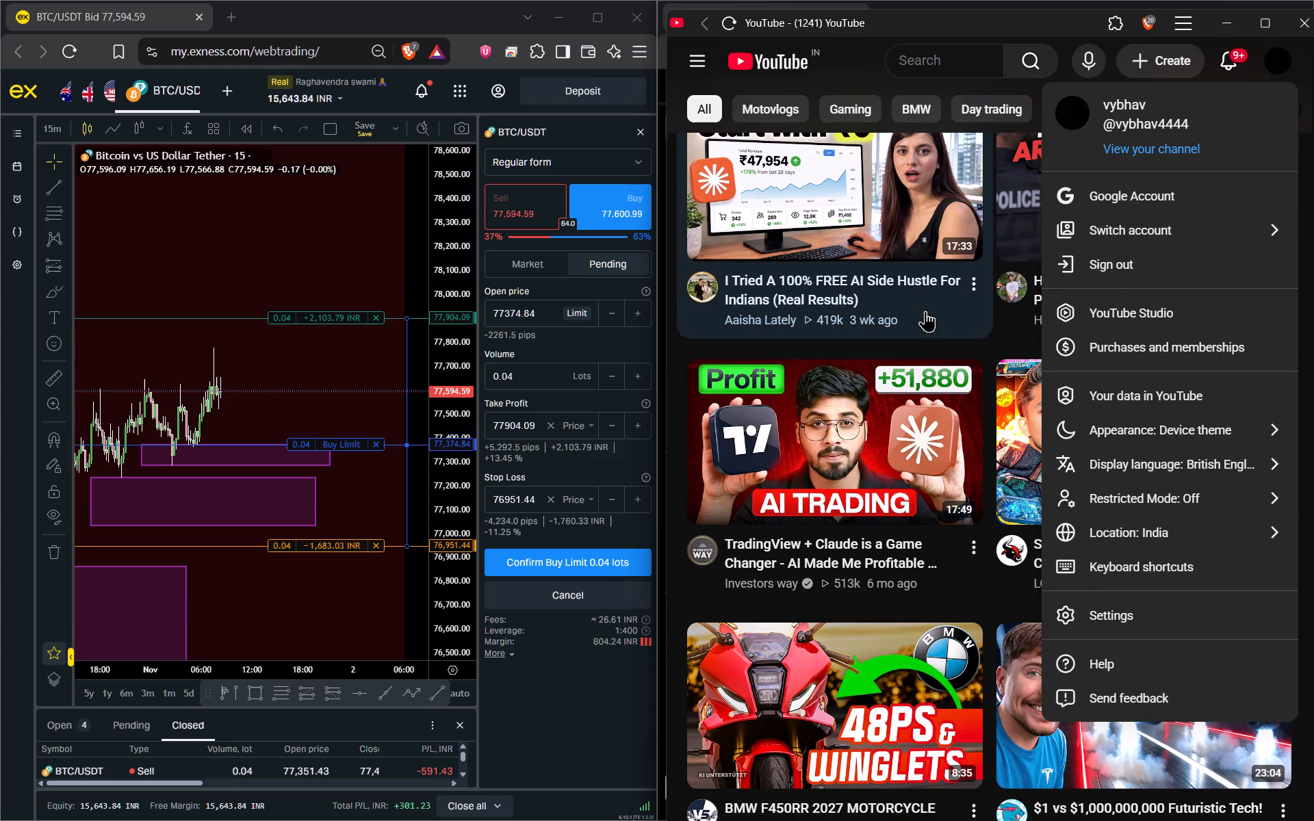
Refresh the YouTube home feed and play the video "VTU CANCELLED YEAR BACK? Big Update for Students".
left_click(749, 66)
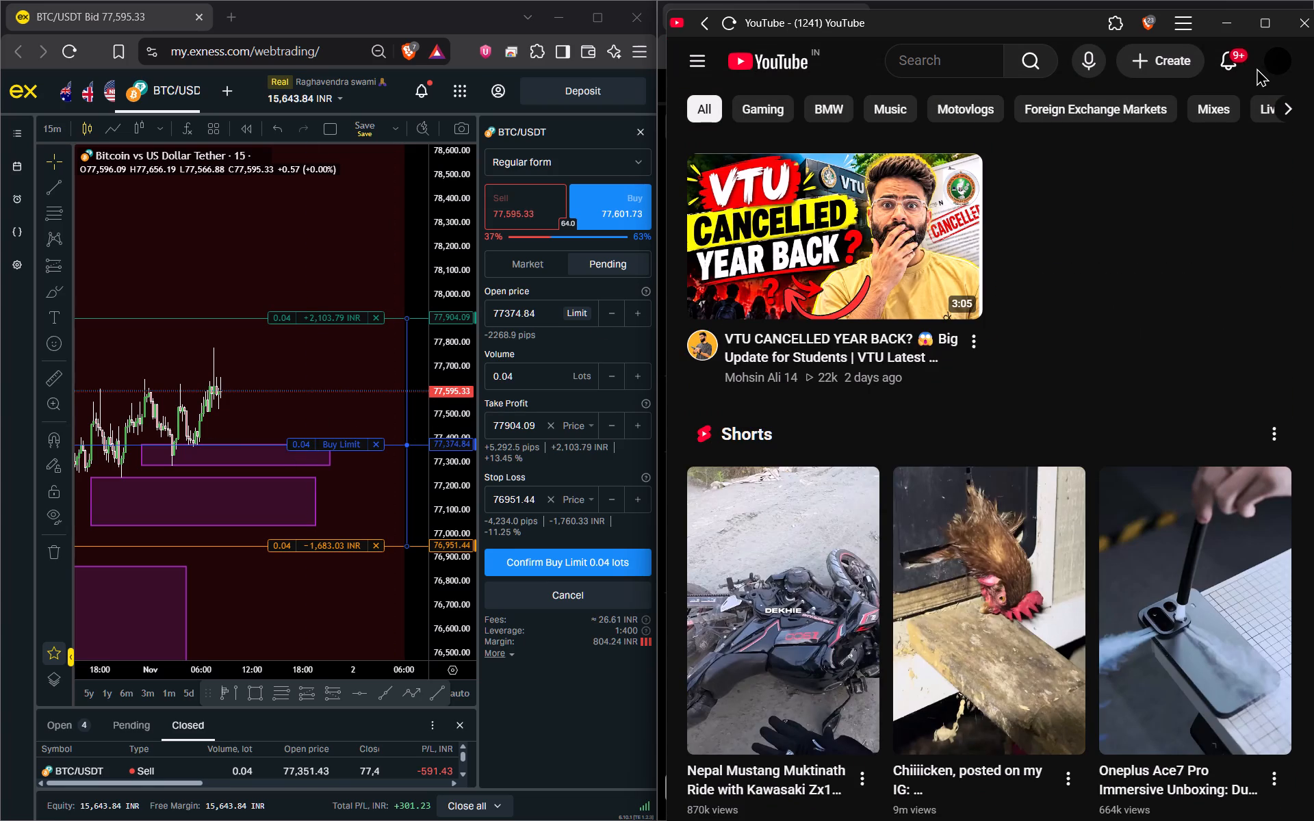
left_click(877, 285)
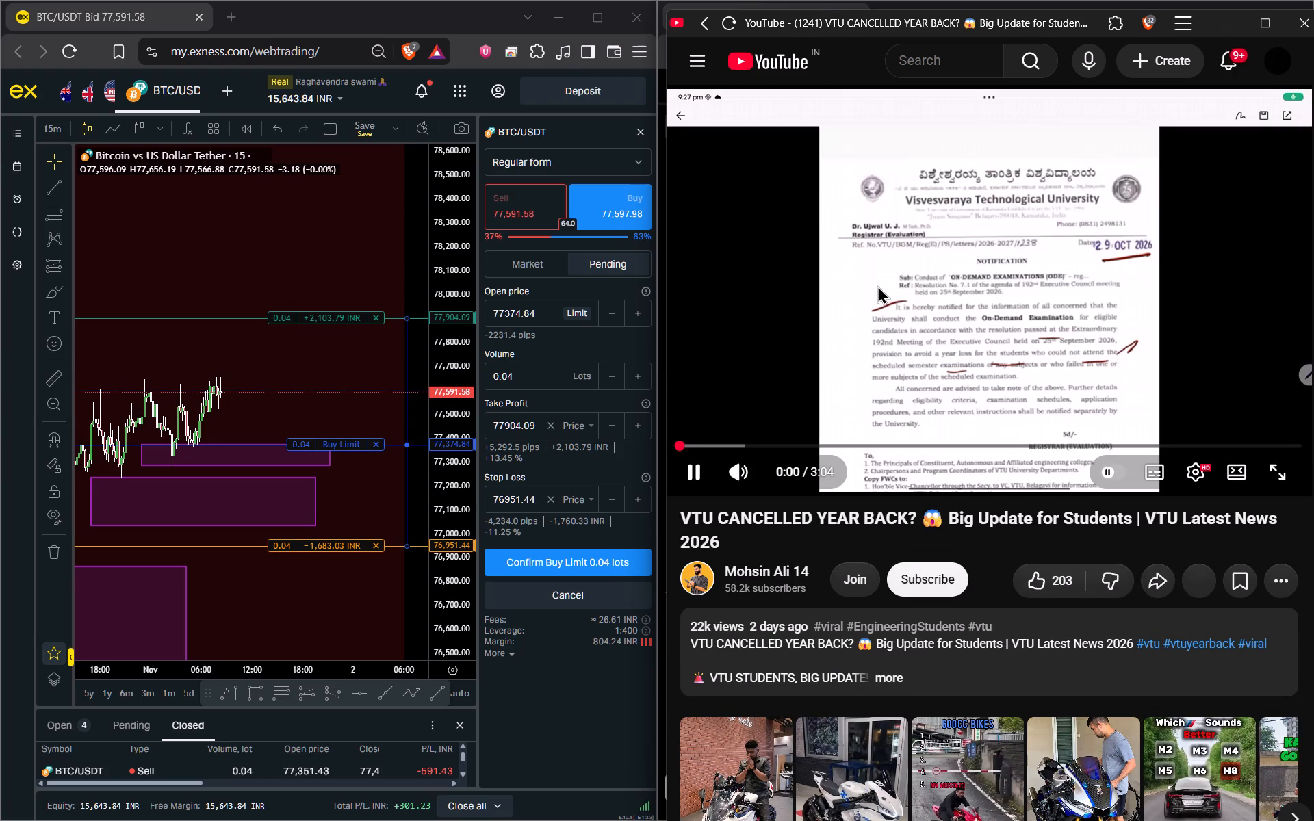
On the Exness BTC/USDT chart, raise the Buy Limit order's open price to 77392.01, just above the upper purple zone.
left_click(325, 443)
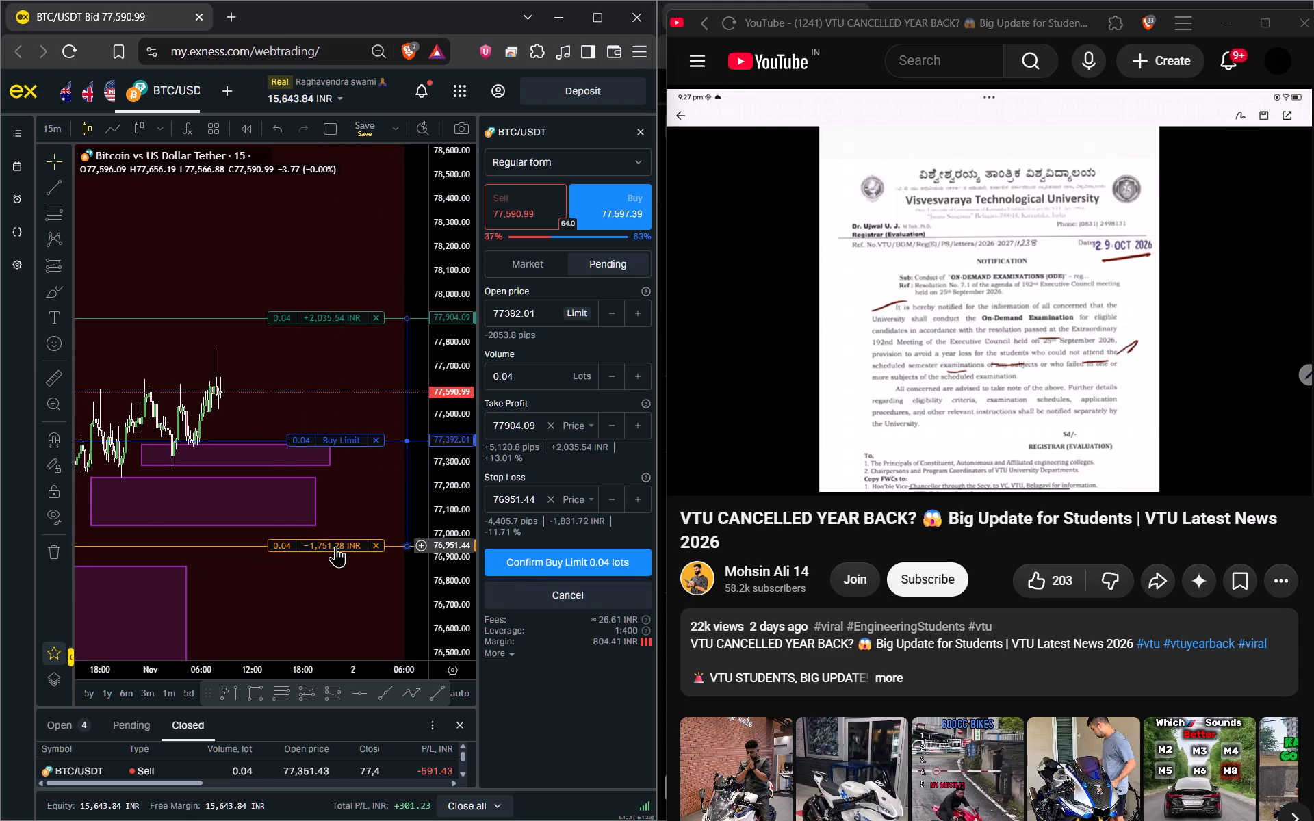
Raise the Buy Limit order's stop loss to 77163.14, inside the middle purple zone.
left_click_drag(335, 546, 339, 531)
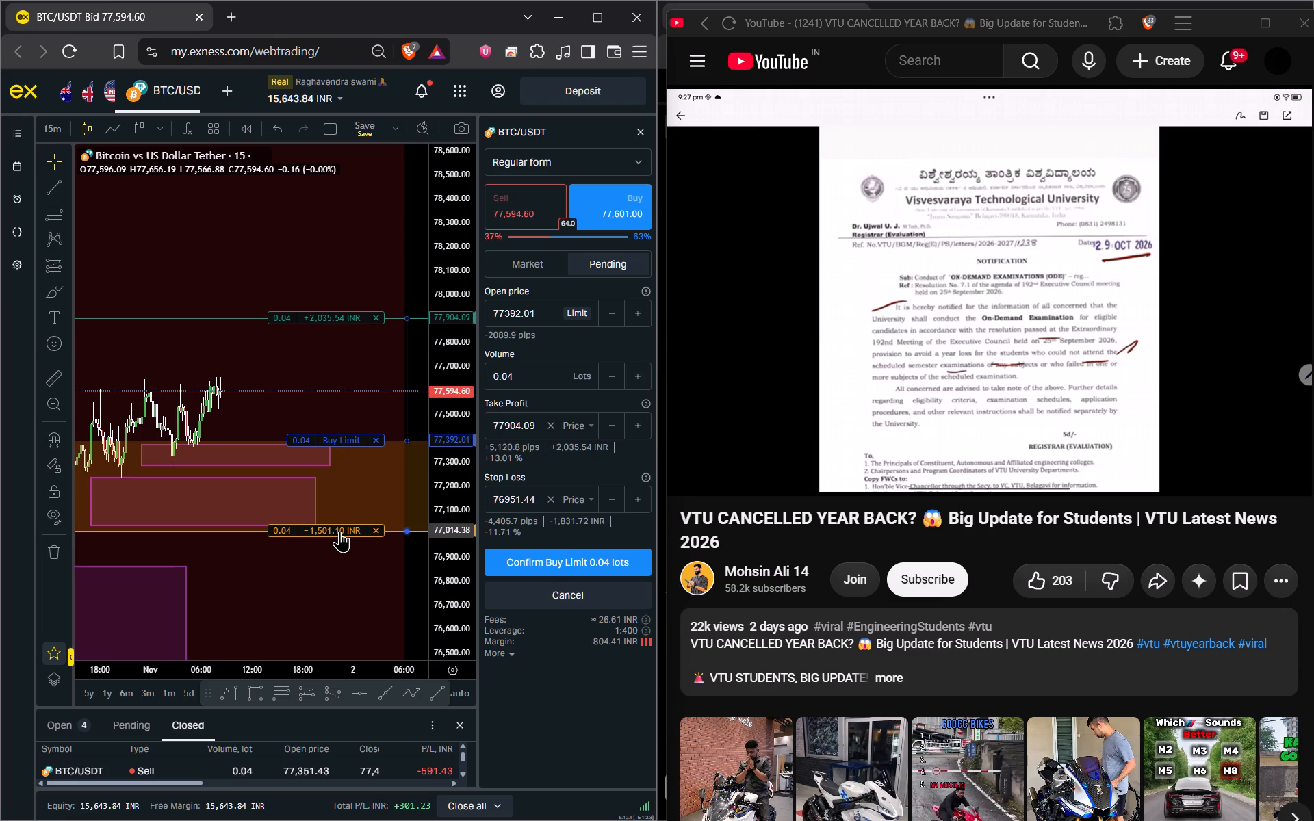
left_click_drag(339, 531, 348, 495)
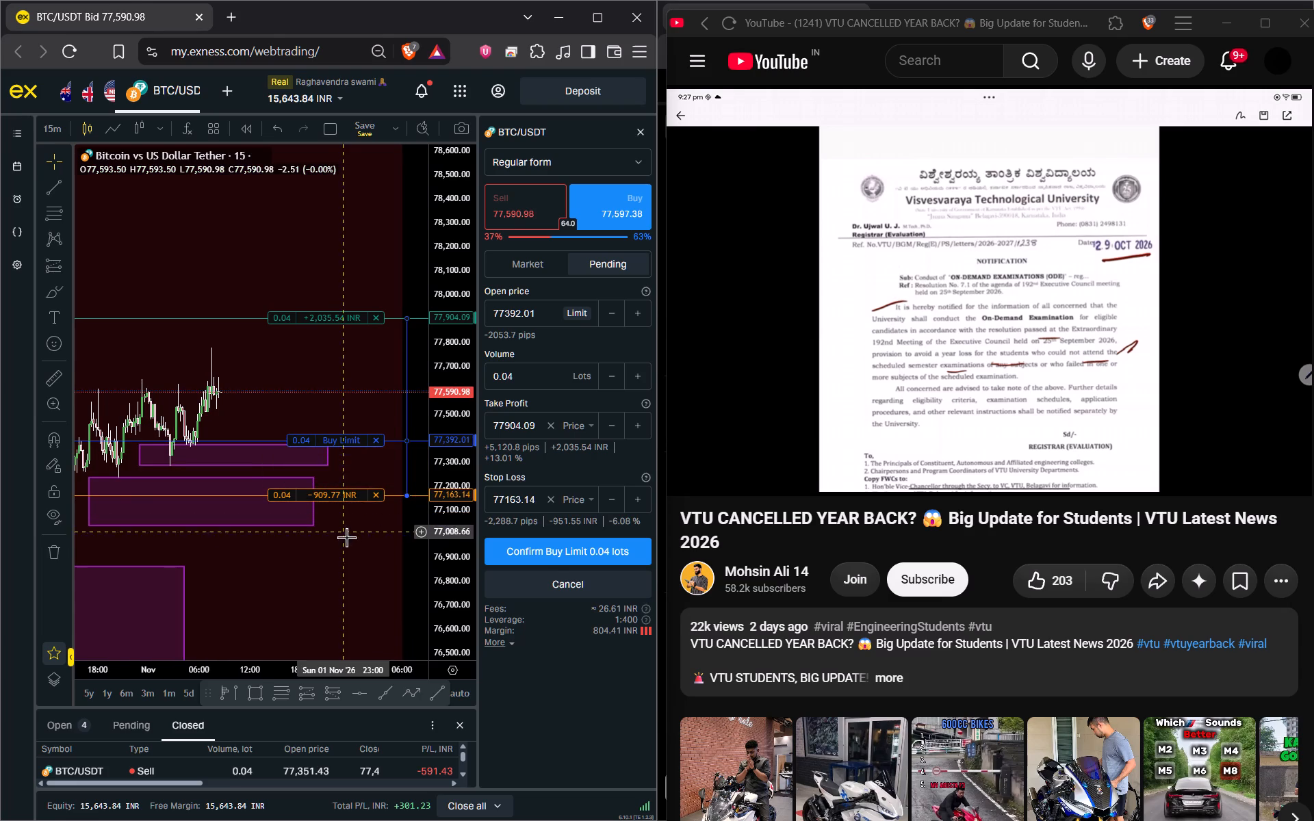
Review the order levels against the purple zones and submit the 0.04-lot BTC/USDT Buy Limit order.
left_click_drag(346, 537, 385, 576)
scroll(385, 576, "down", 6)
scroll(385, 576, "up", 5)
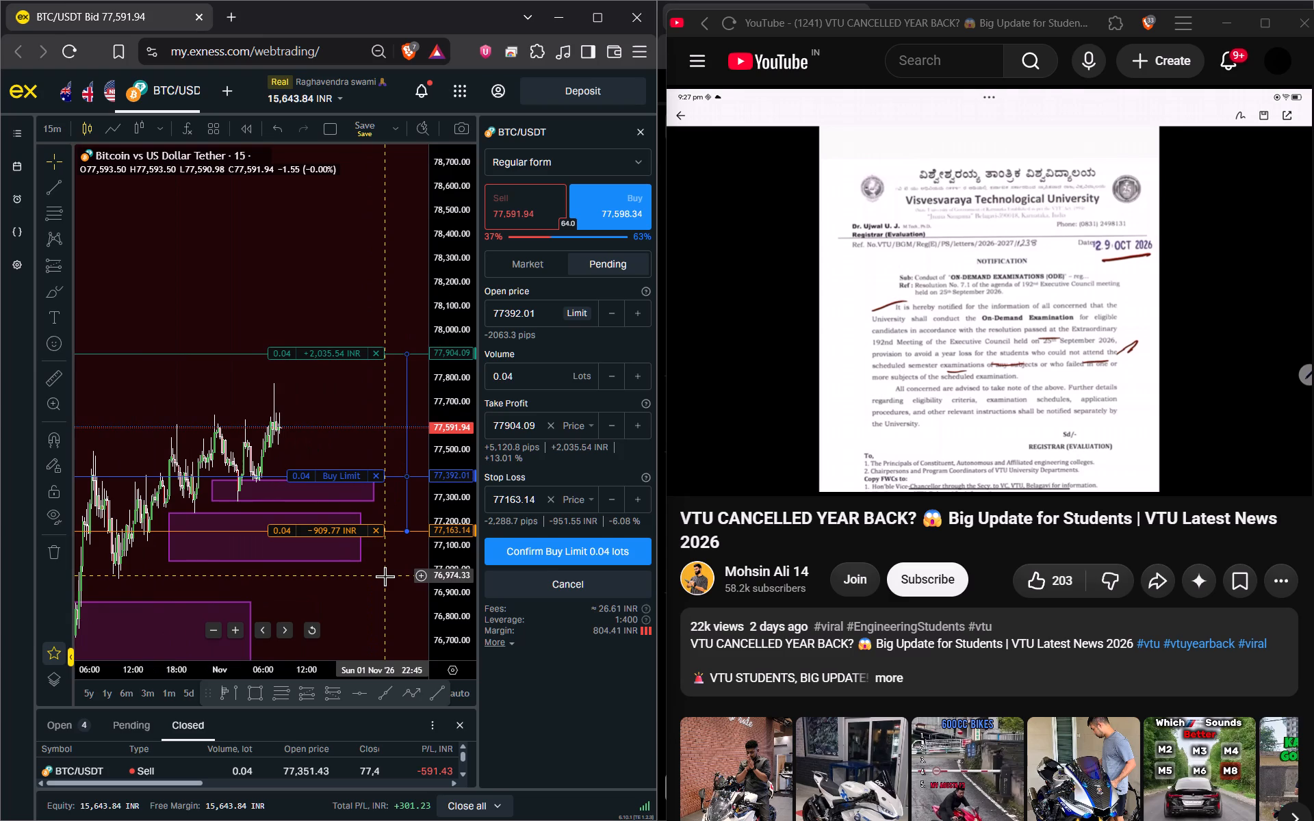
left_click_drag(389, 590, 318, 532)
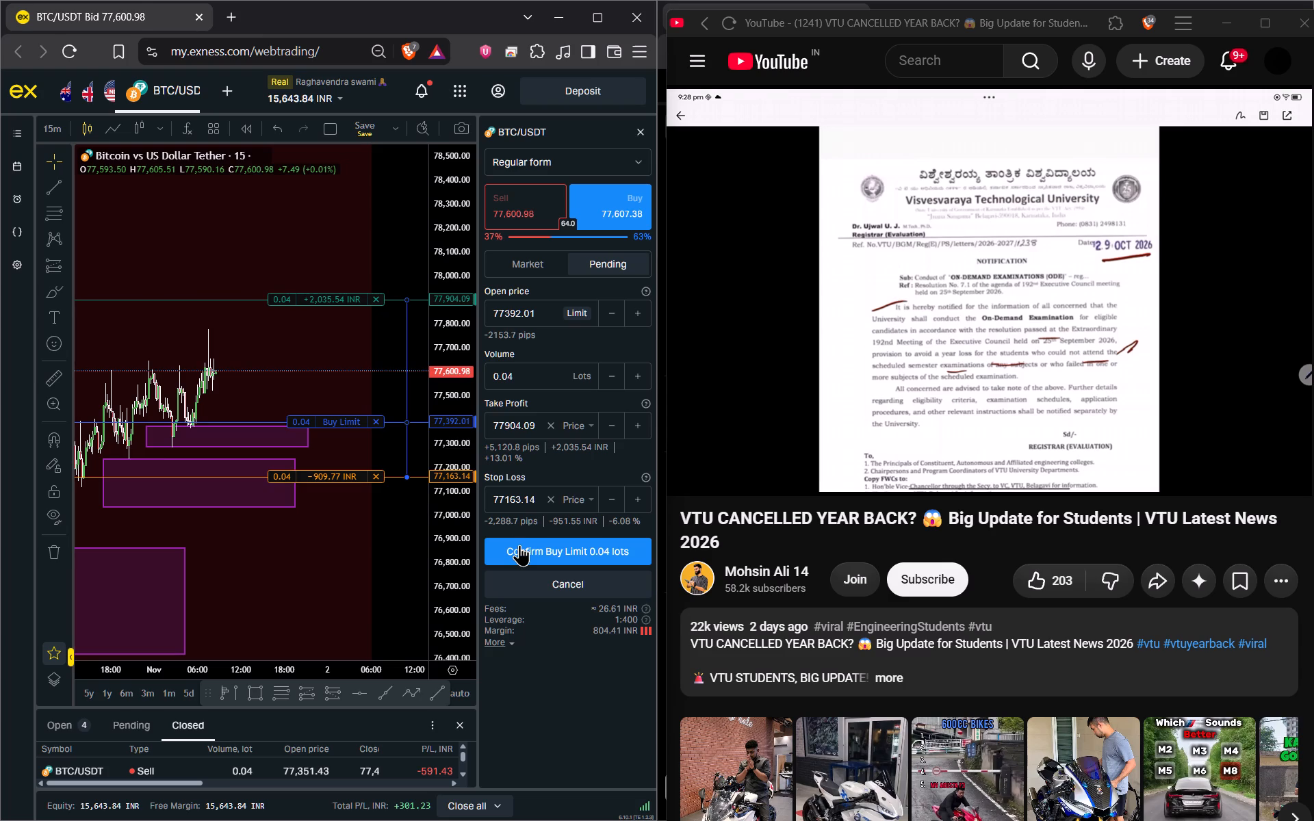
left_click(519, 545)
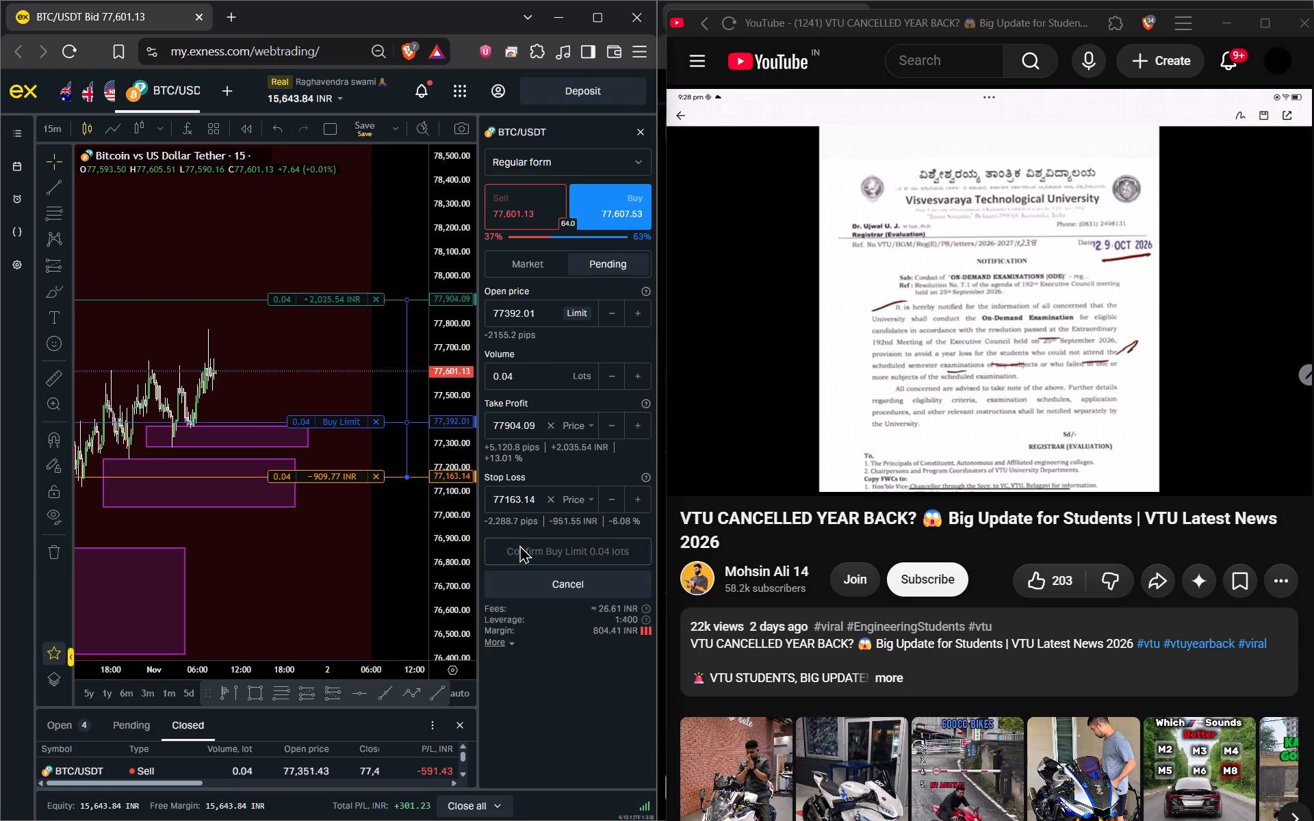
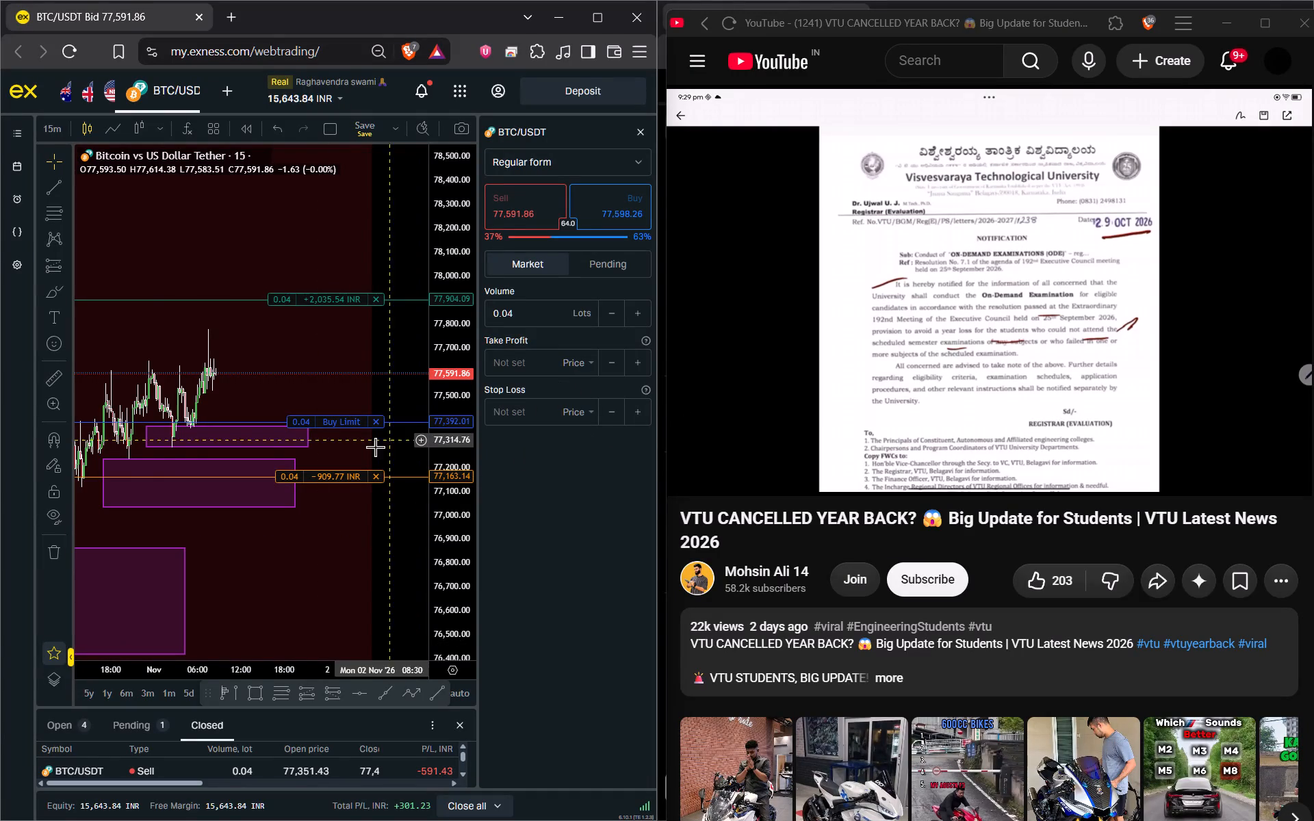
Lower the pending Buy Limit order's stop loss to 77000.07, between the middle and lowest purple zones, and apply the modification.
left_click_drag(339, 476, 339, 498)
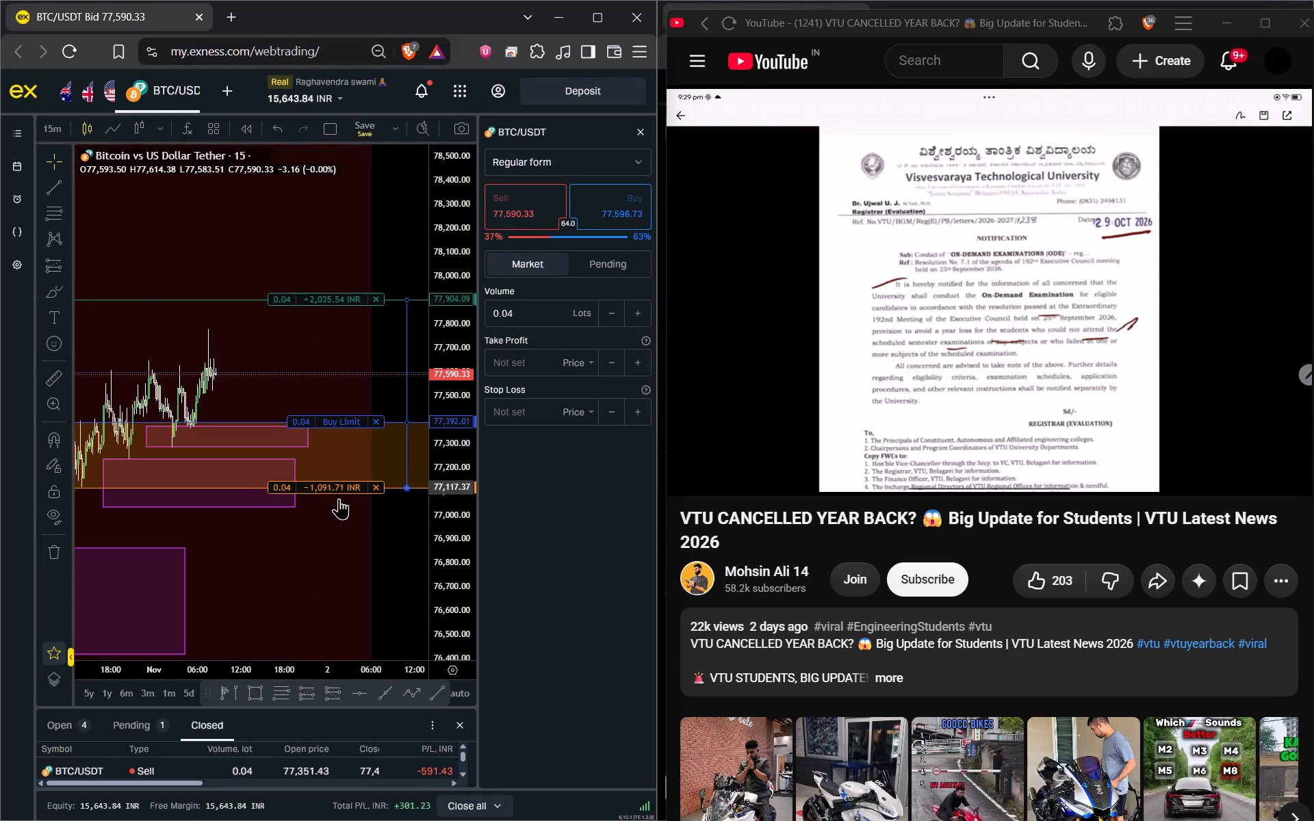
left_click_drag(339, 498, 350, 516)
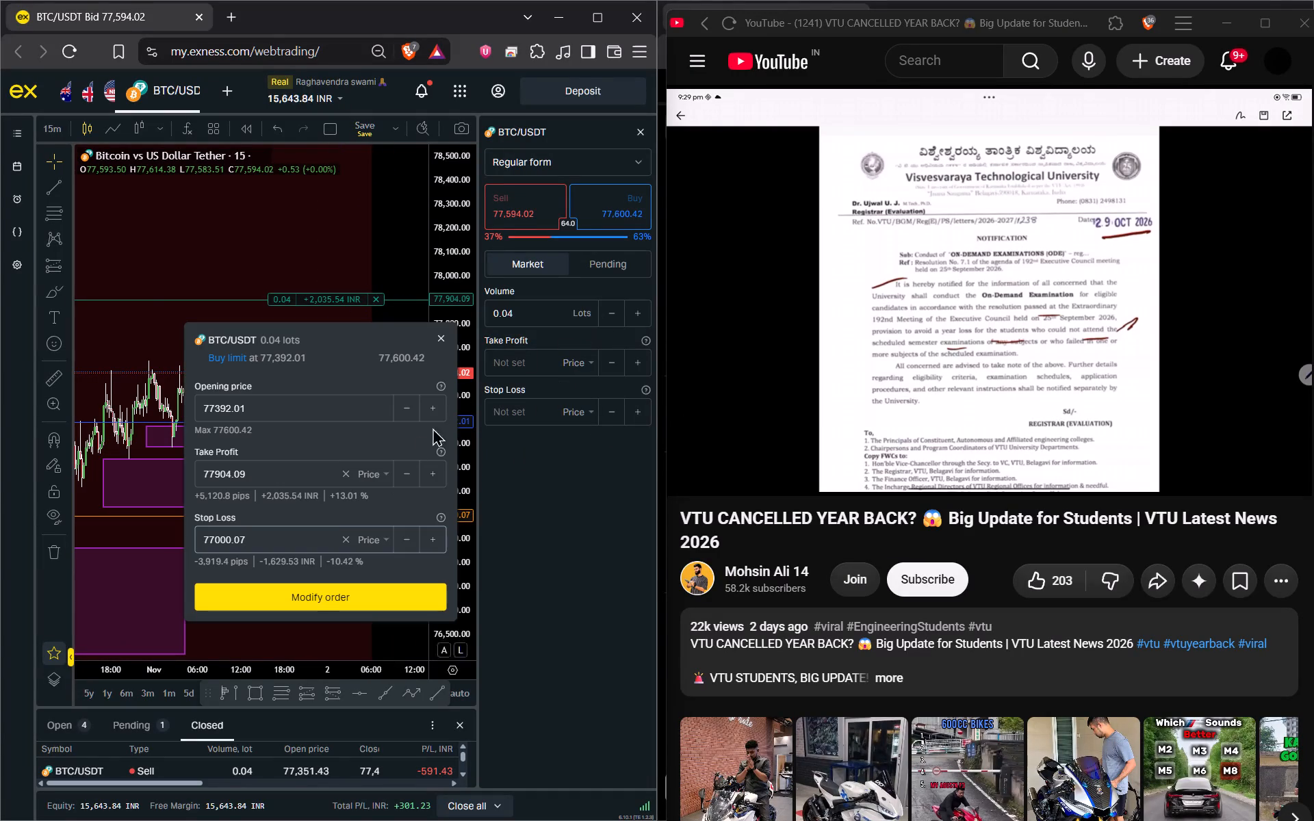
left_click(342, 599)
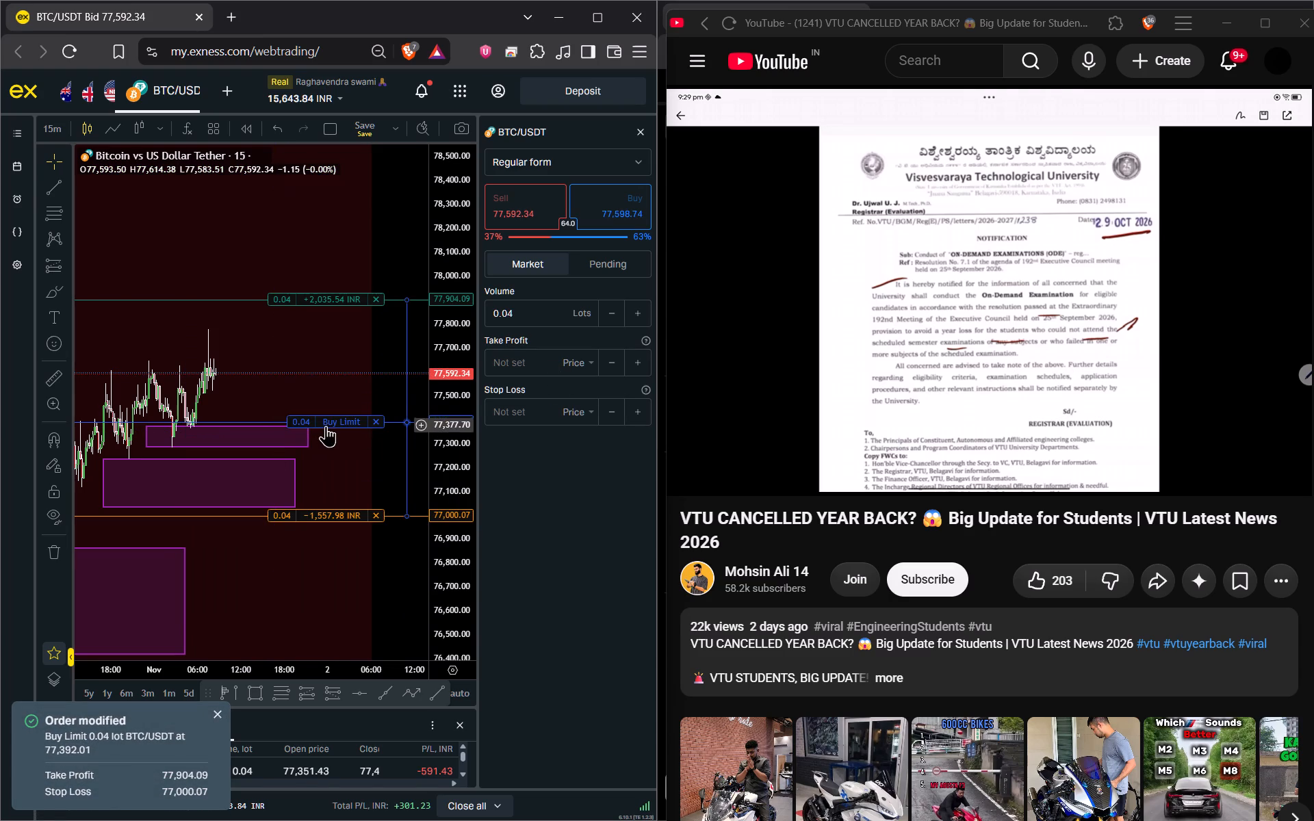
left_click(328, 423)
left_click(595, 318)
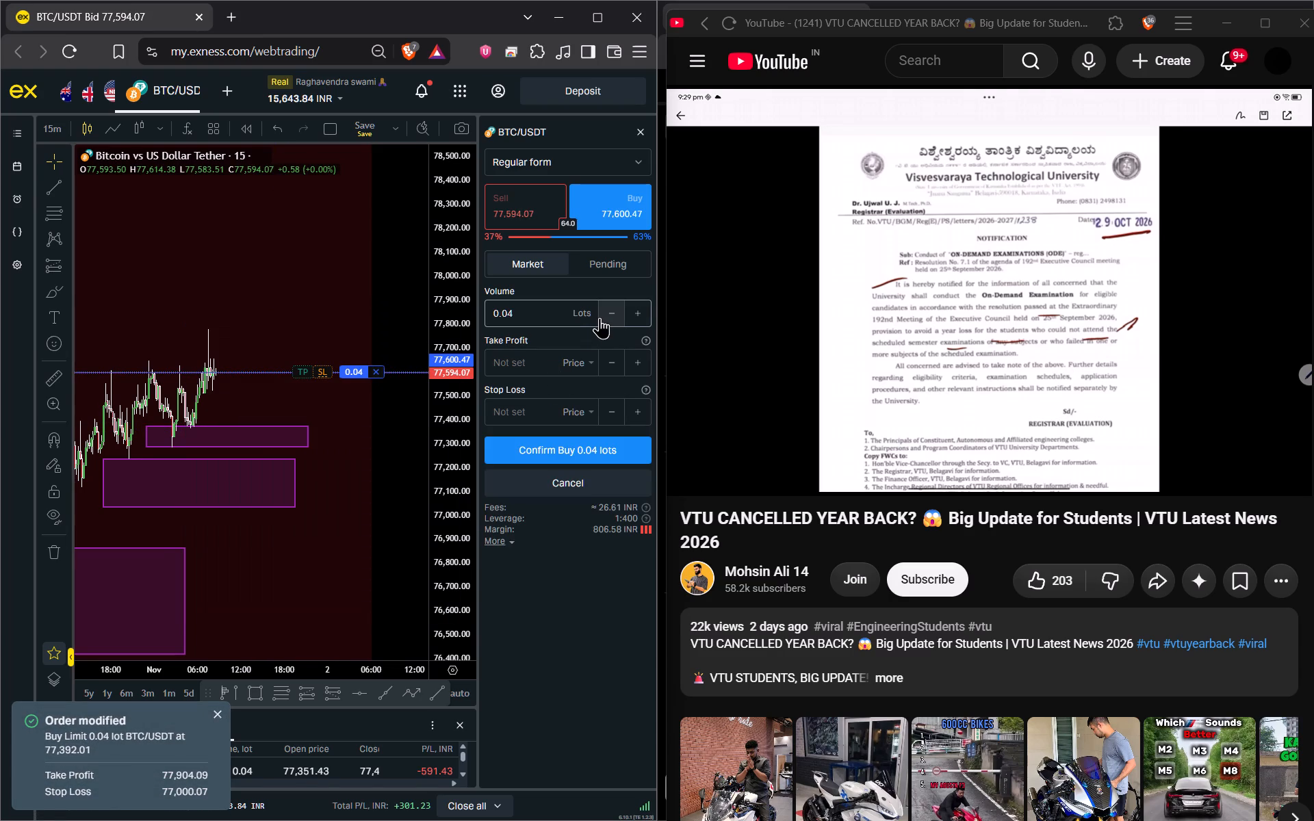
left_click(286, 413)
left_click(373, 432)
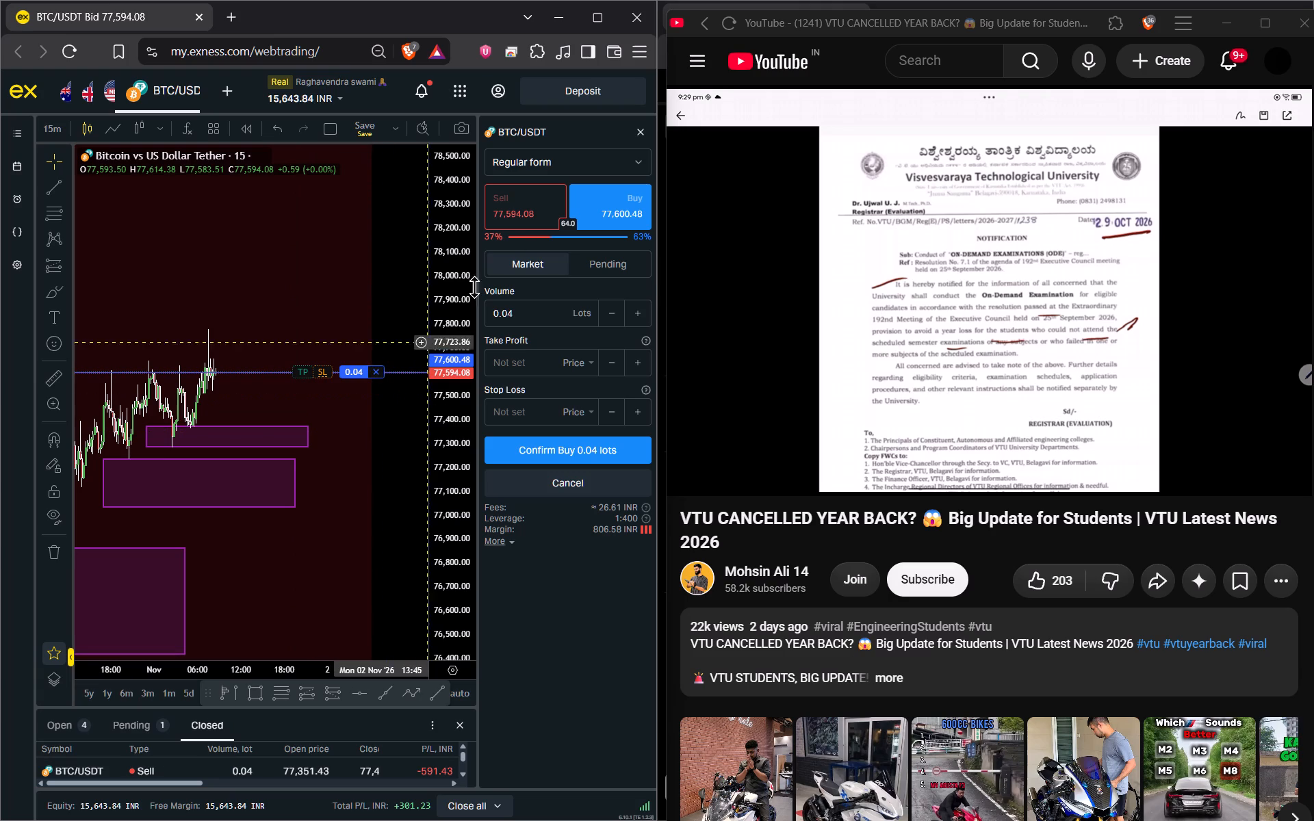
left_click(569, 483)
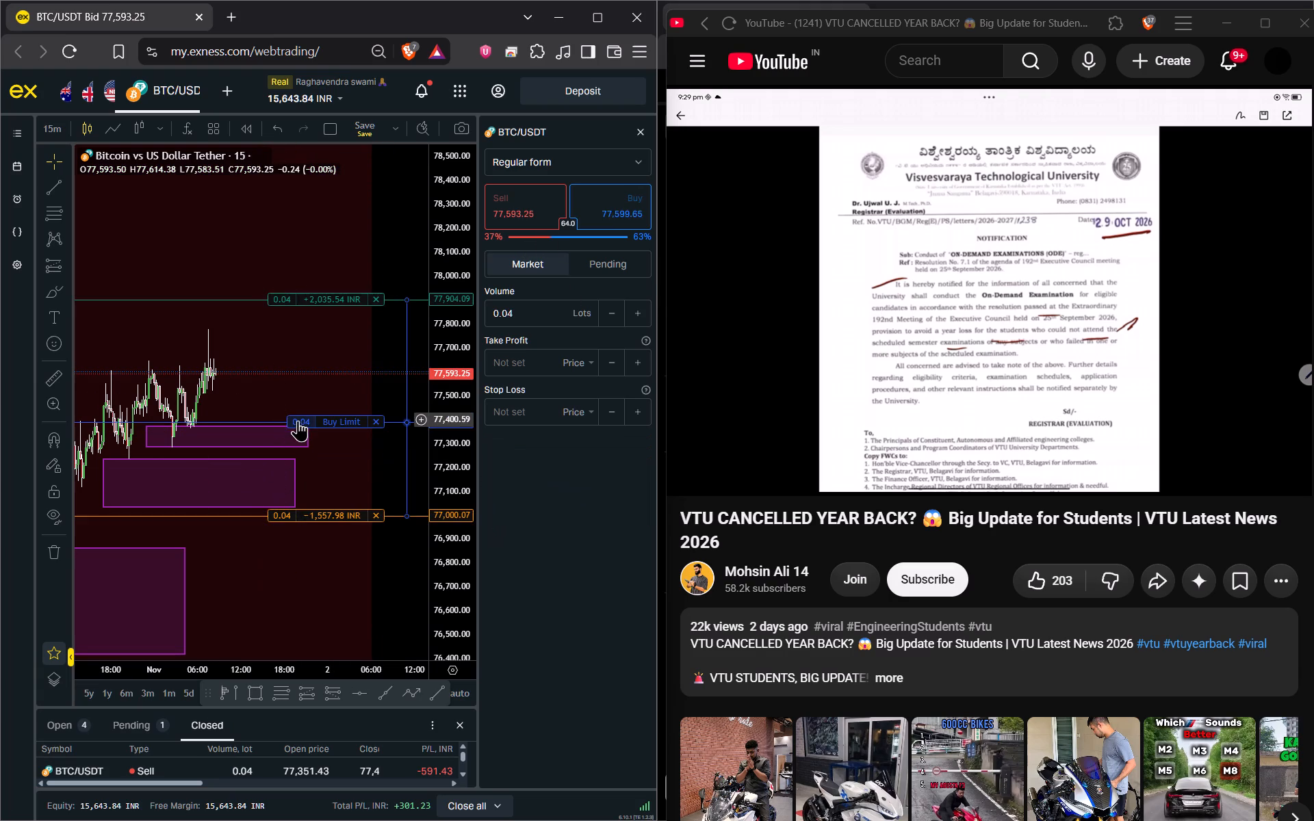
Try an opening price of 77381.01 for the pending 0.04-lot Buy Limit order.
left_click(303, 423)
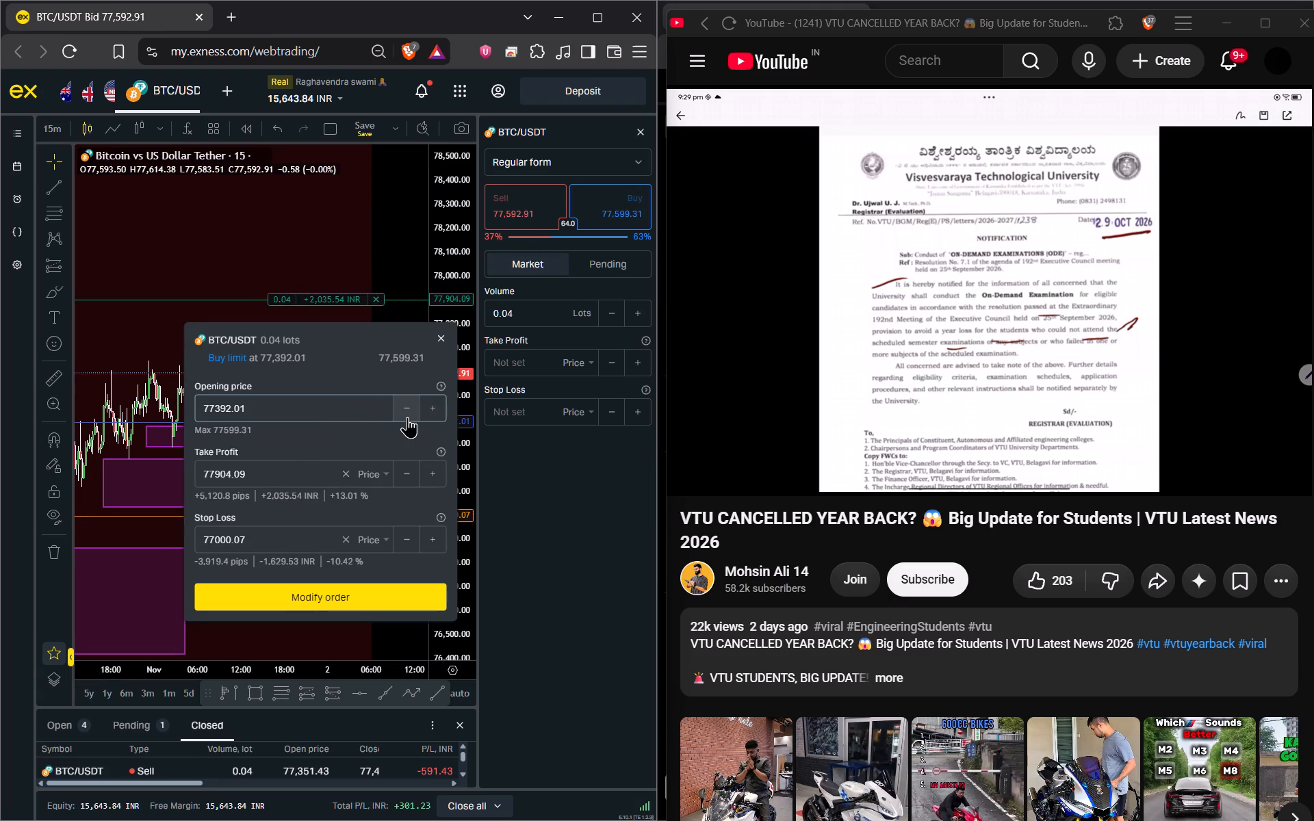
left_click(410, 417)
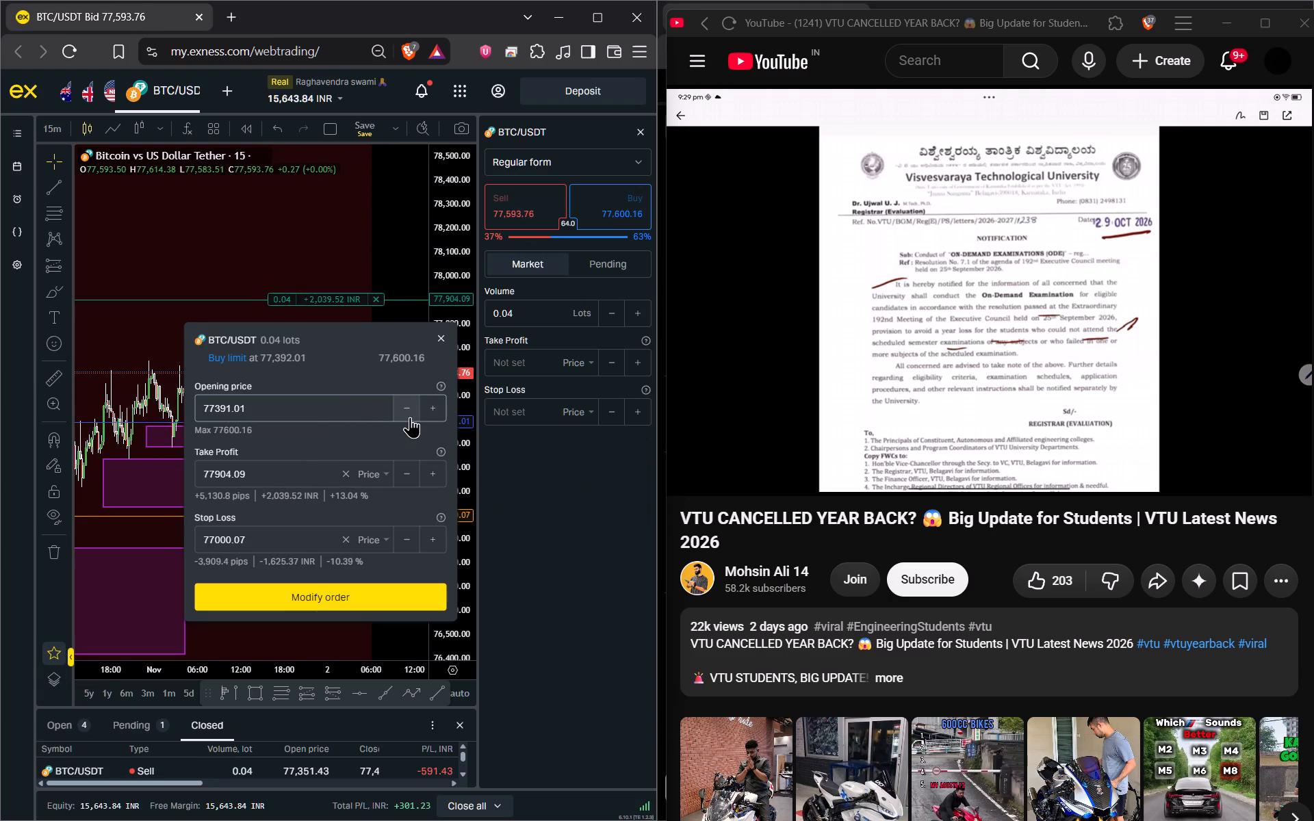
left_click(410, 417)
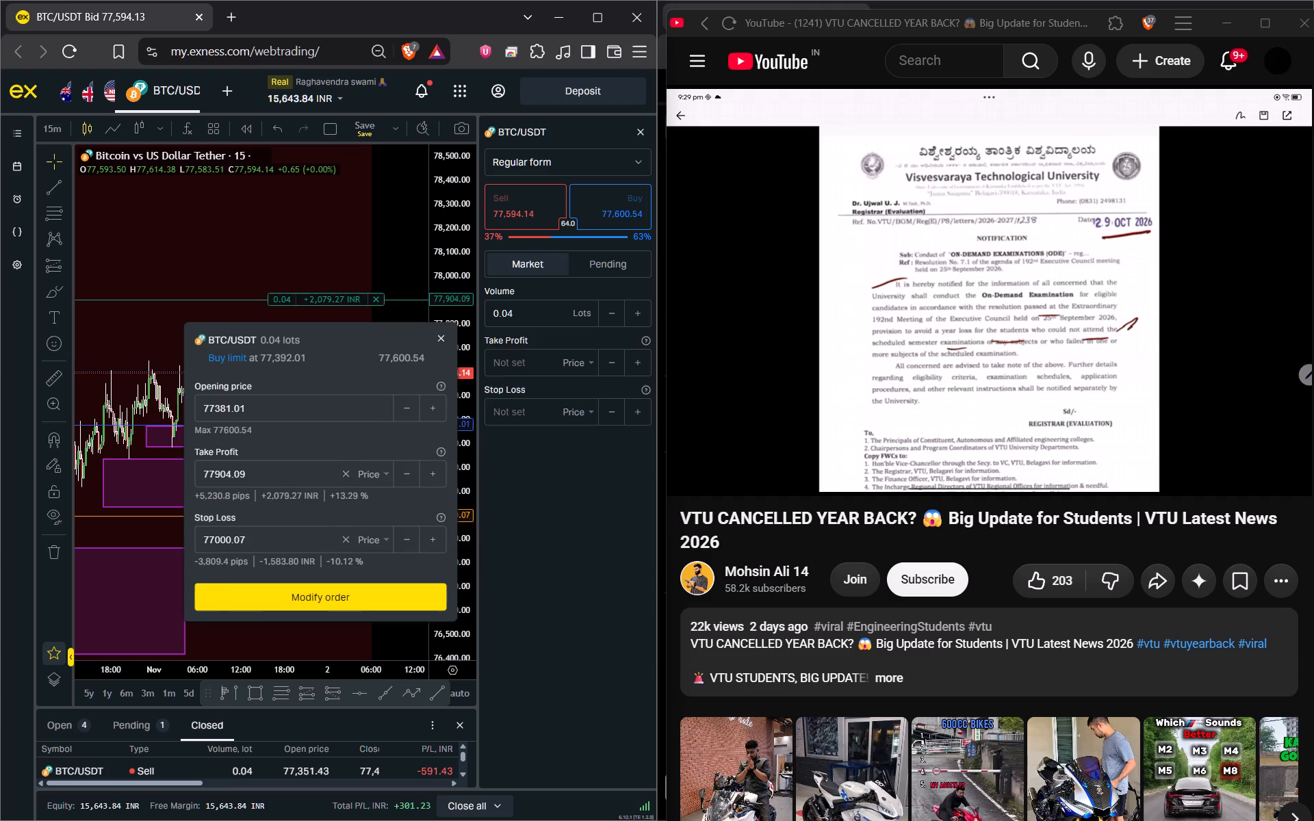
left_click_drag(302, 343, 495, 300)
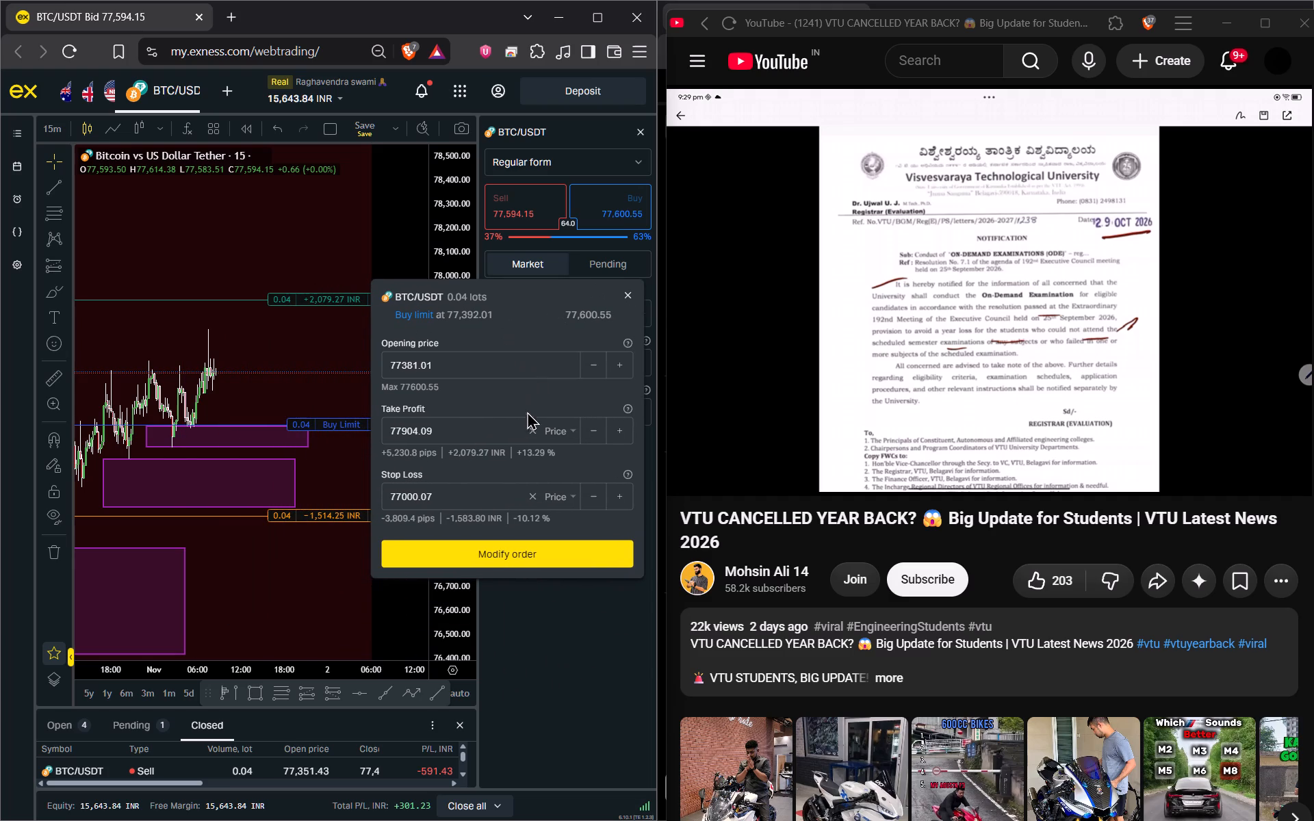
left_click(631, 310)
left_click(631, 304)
Delete the pending 0.04-lot BTC/USDT Buy Limit order.
left_click(370, 419)
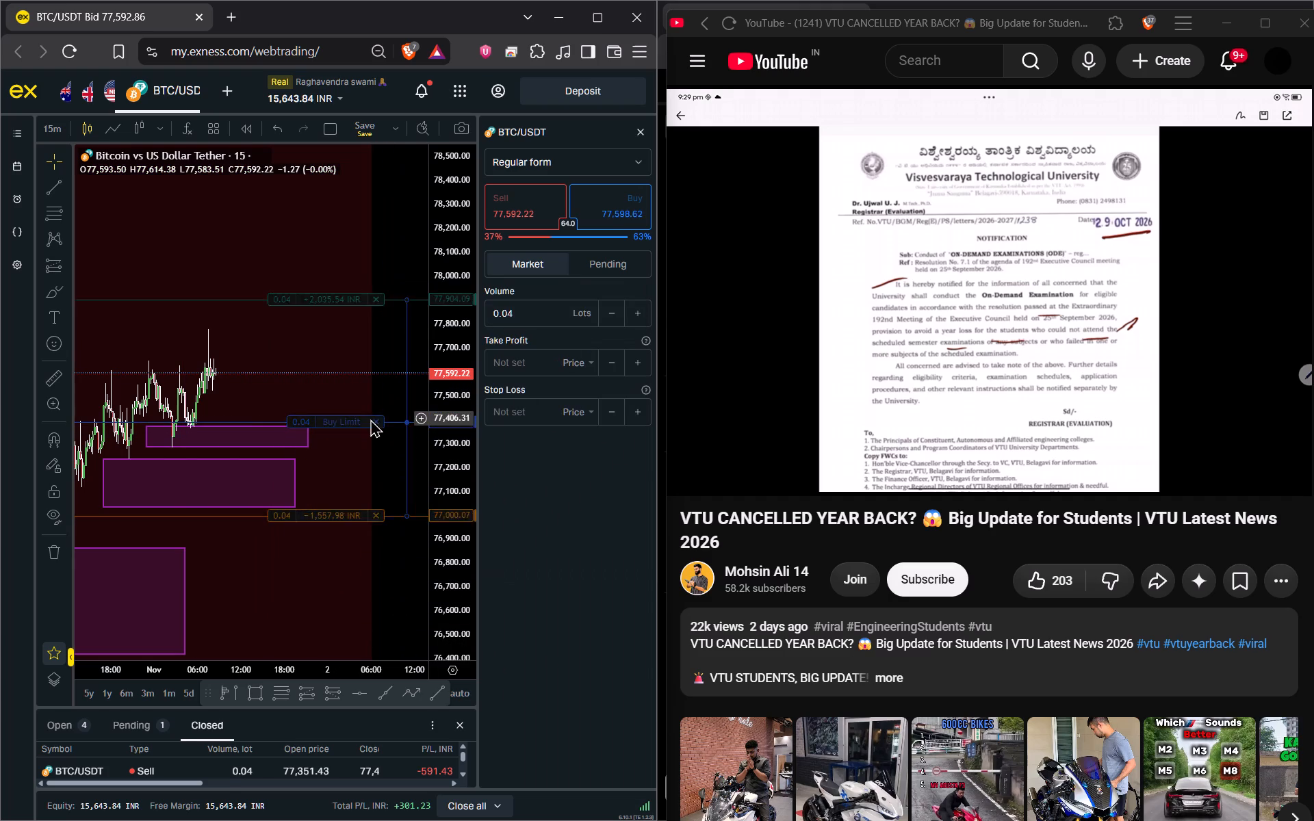
Set up a new 0.03-lot BTC/USDT Buy Limit order with open price 77397.73 and stop loss 77217.50.
left_click(604, 313)
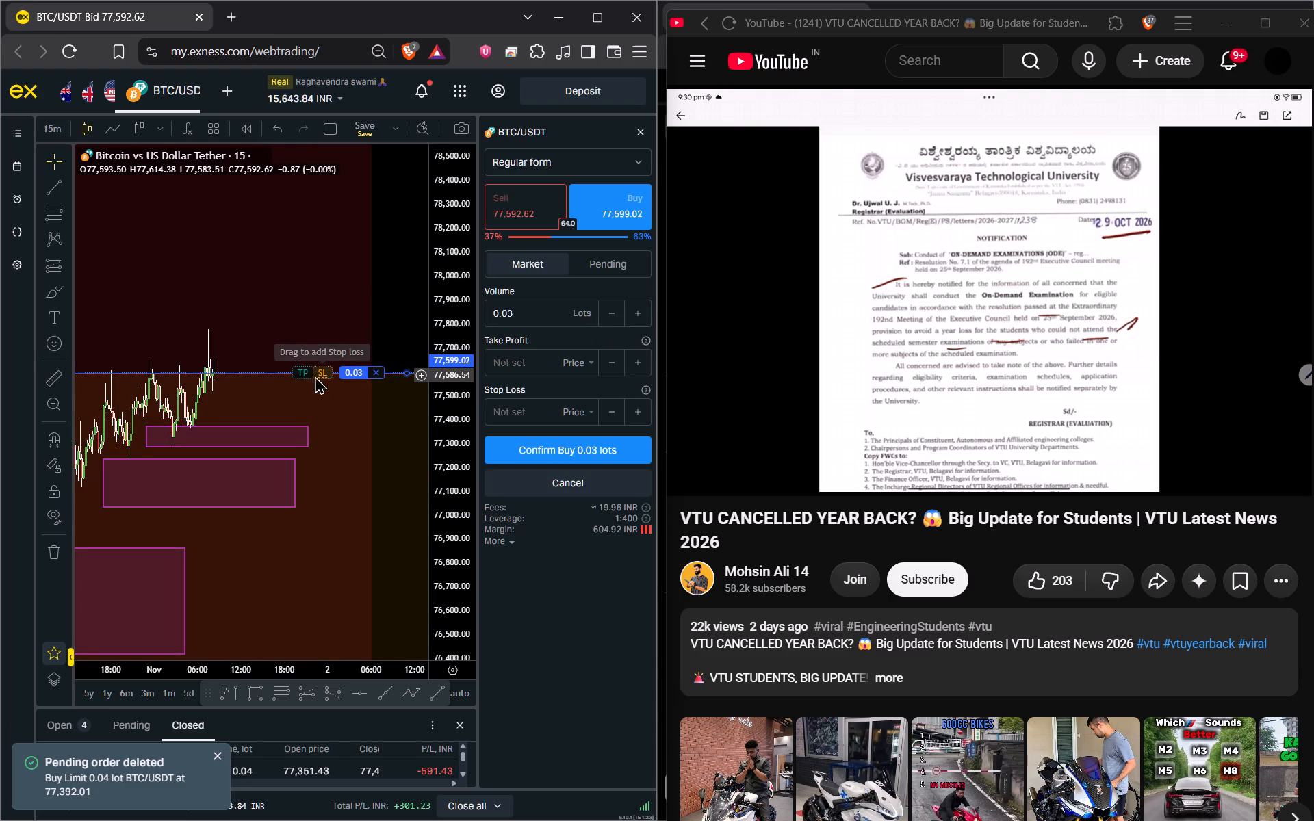
left_click_drag(320, 376, 332, 464)
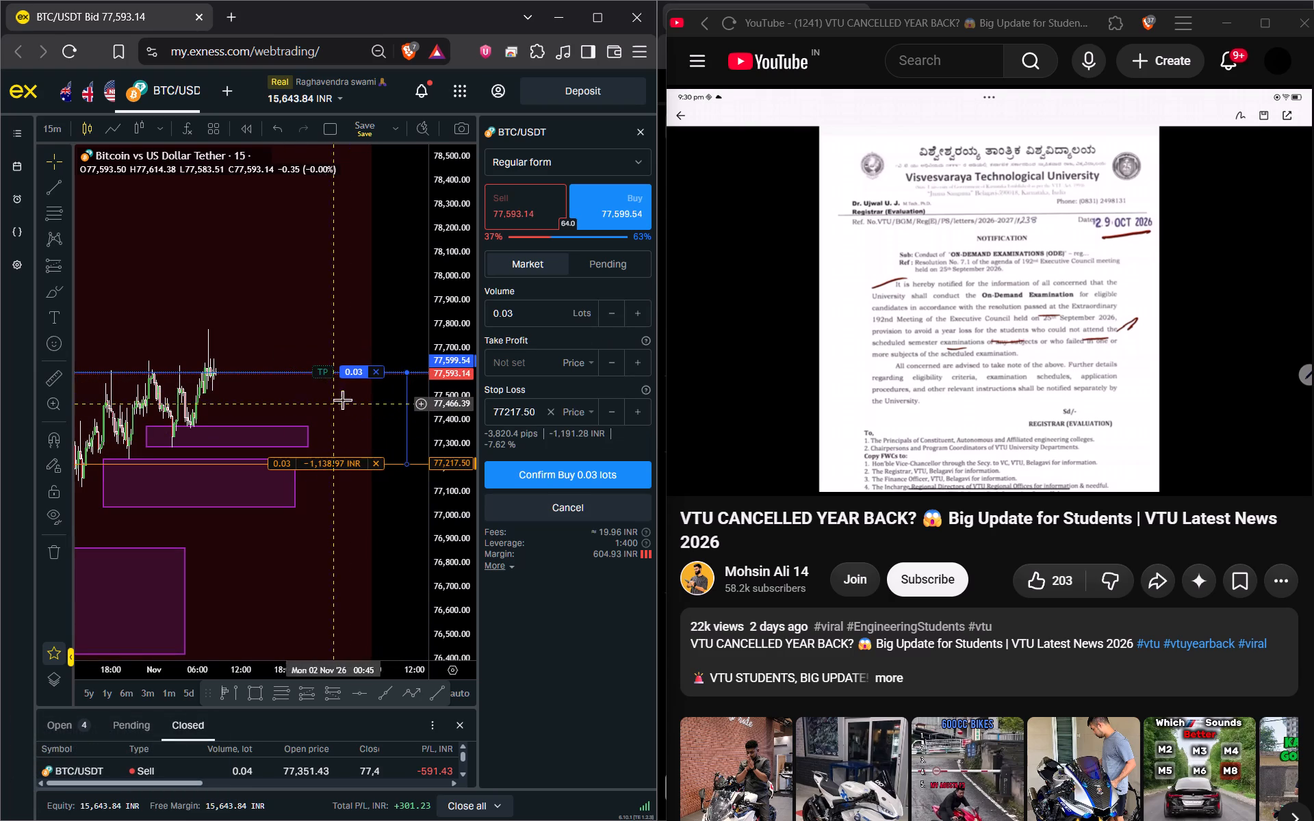
left_click(607, 270)
left_click_drag(334, 376, 342, 382)
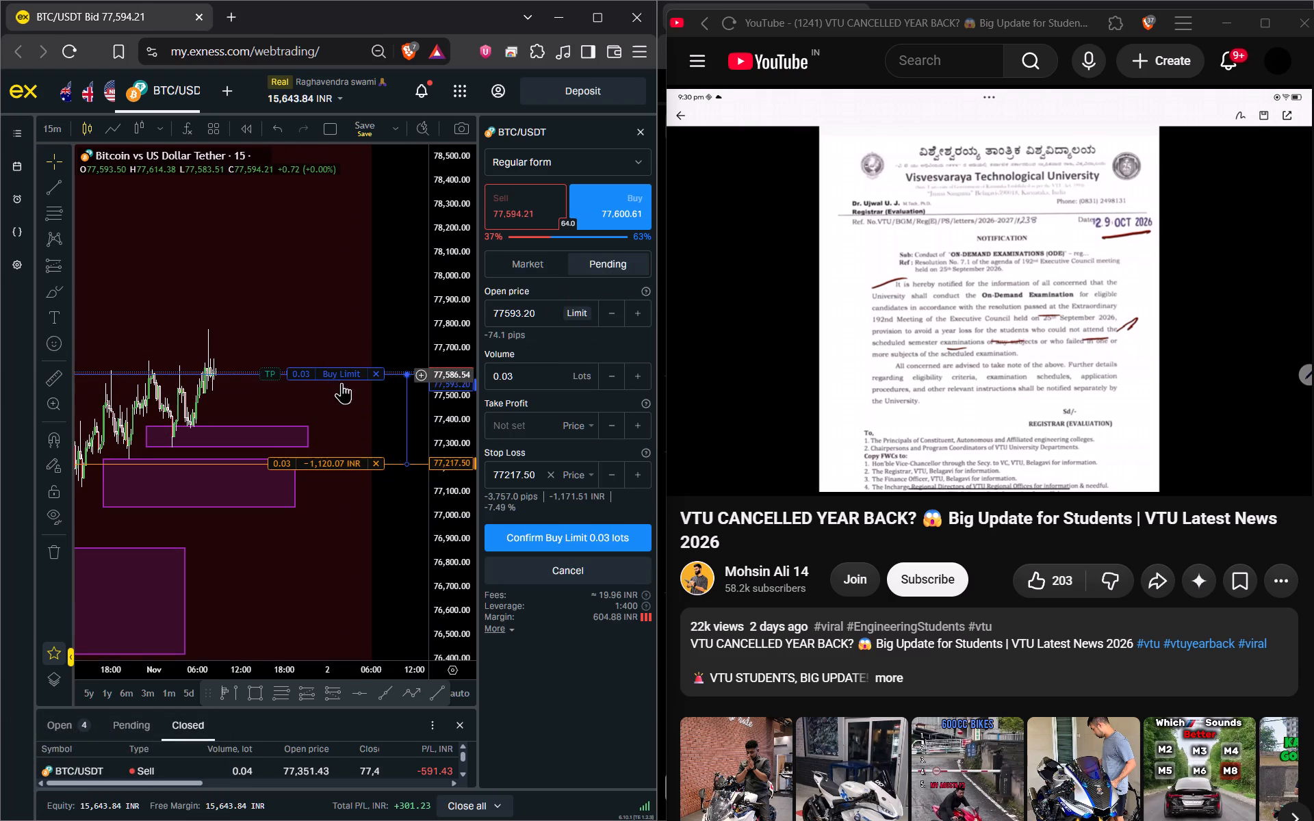
left_click_drag(342, 382, 365, 421)
Set the draft Buy Limit order's take profit to 77906.96 and lower its stop loss to 76977.19.
left_click_drag(270, 422, 307, 305)
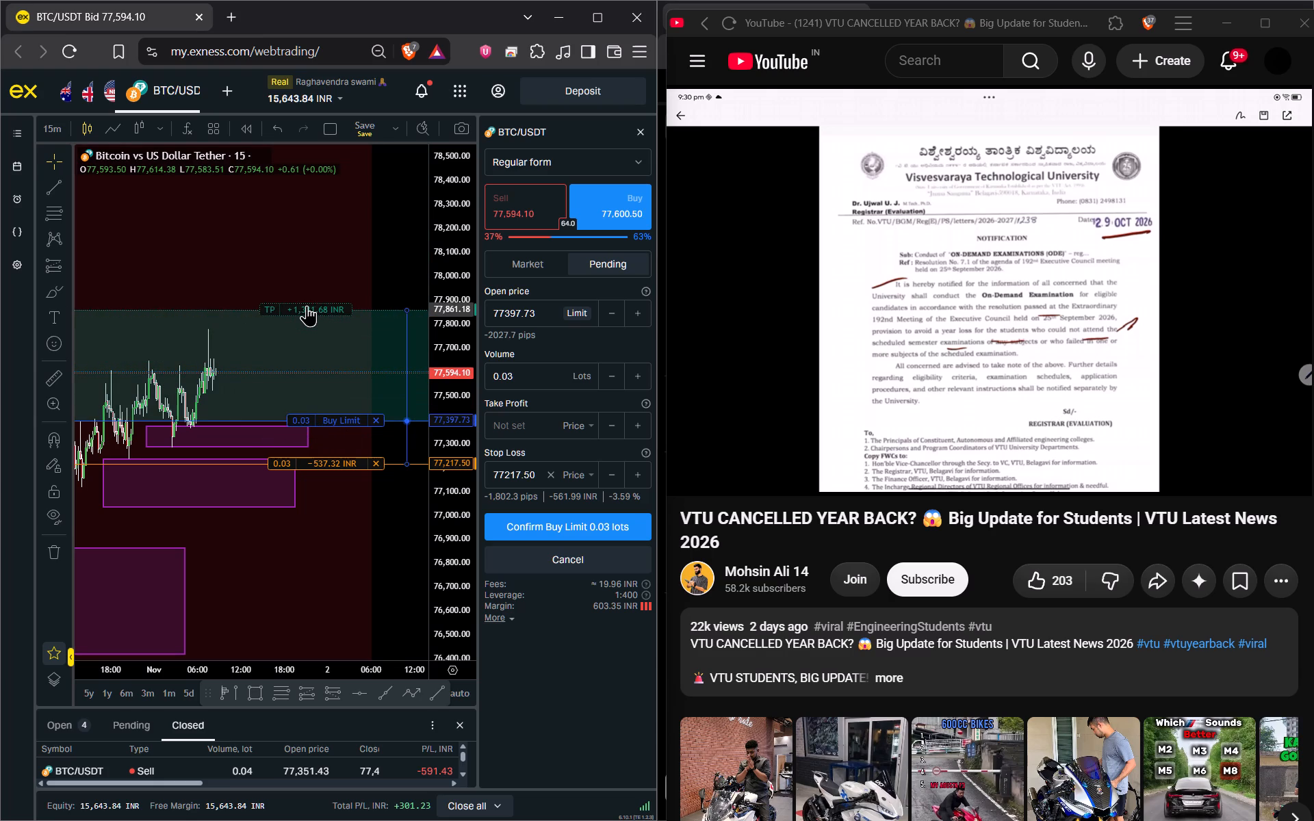
left_click_drag(307, 305, 310, 299)
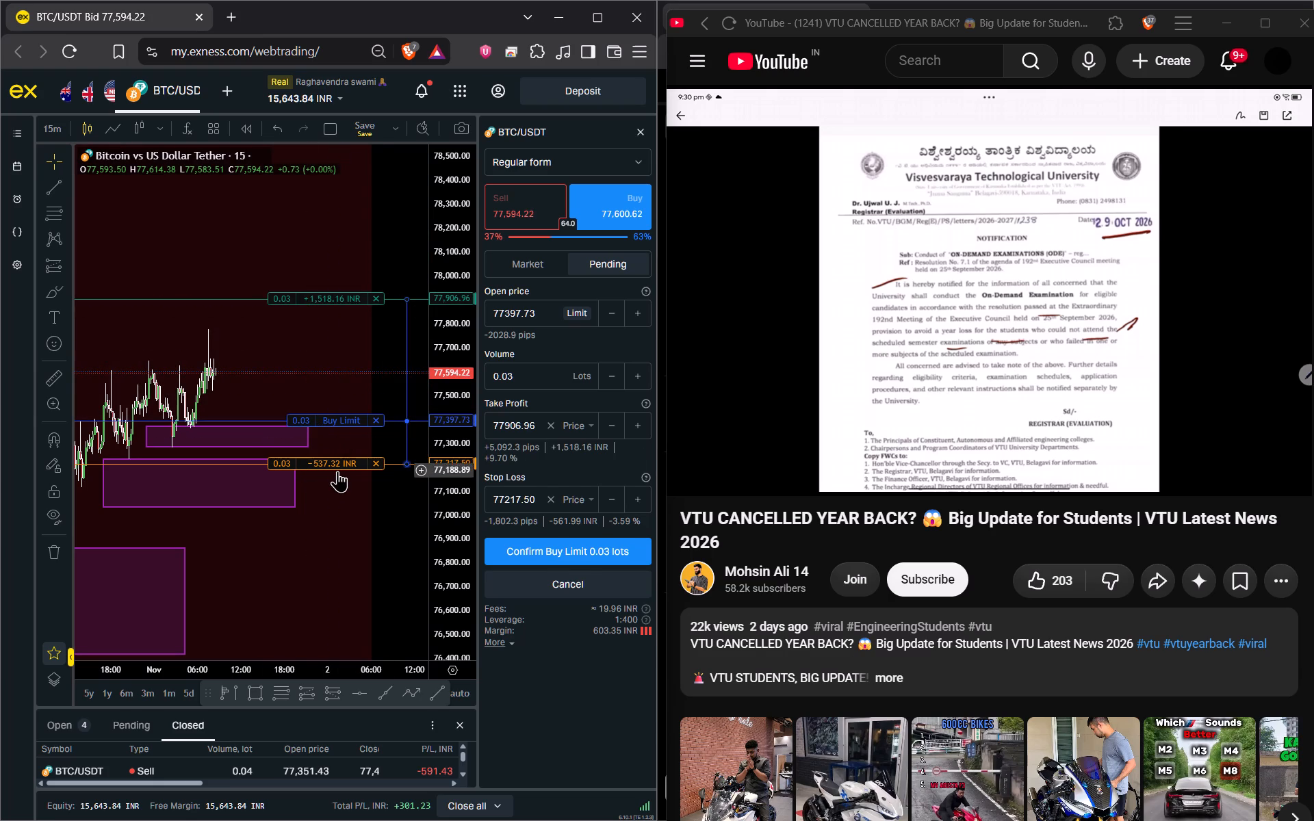
left_click_drag(337, 465, 350, 514)
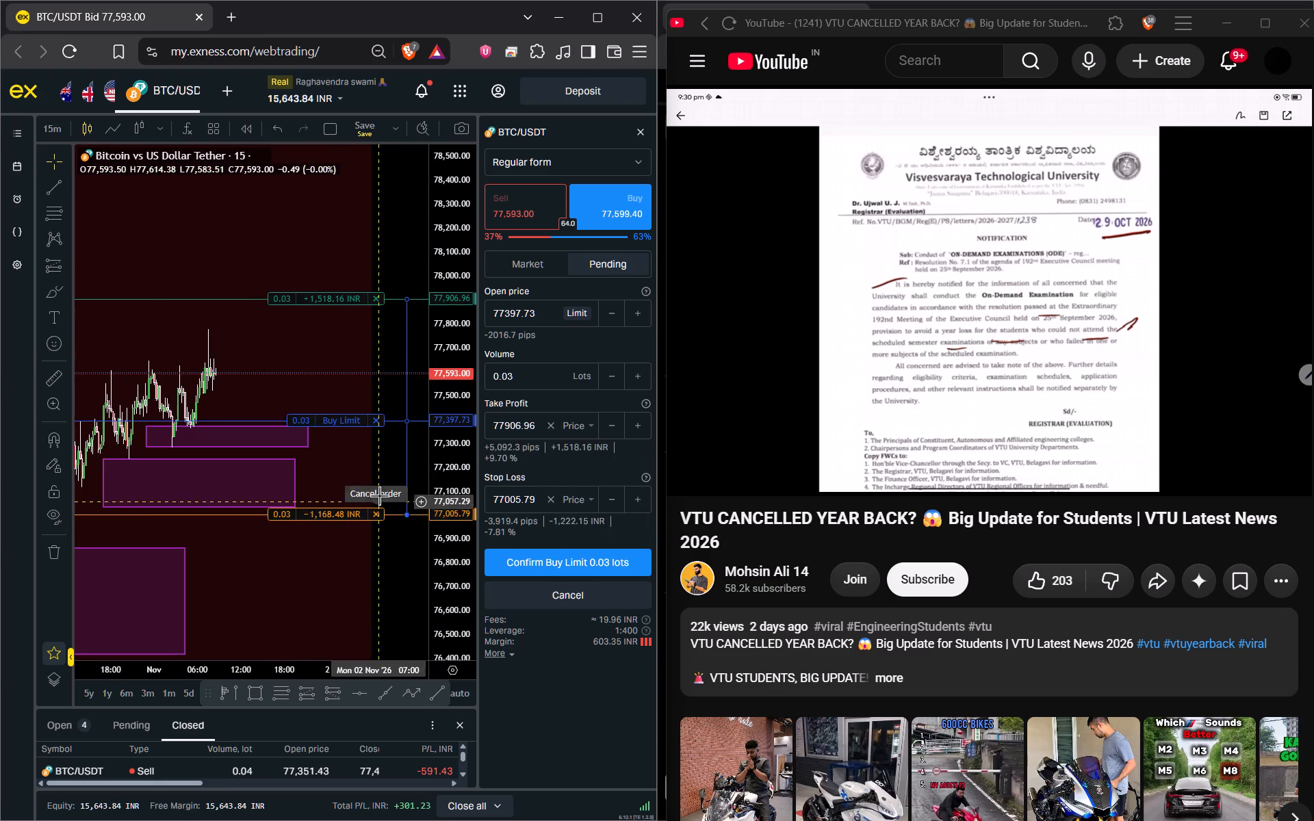
left_click_drag(307, 519, 315, 521)
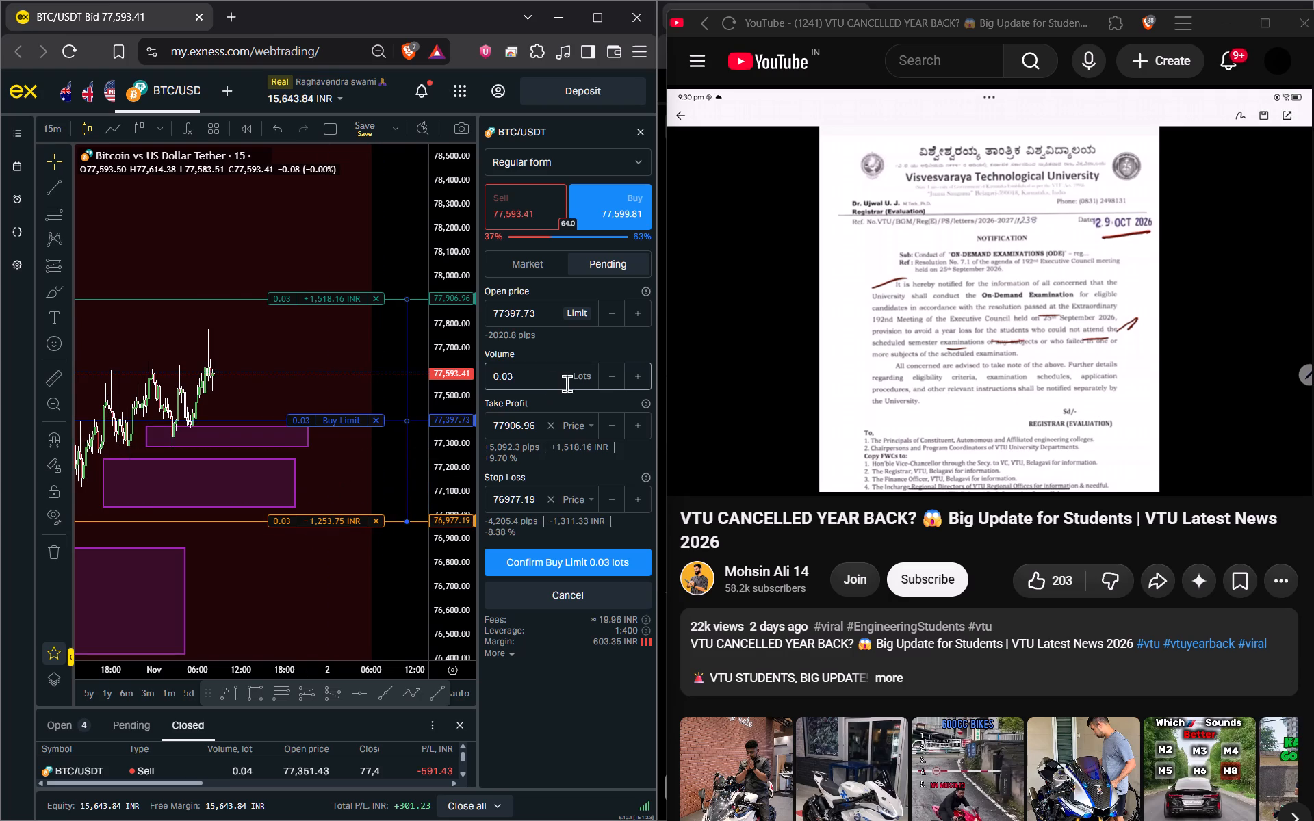
Reduce the draft order's volume to 0.02 lots and raise its stop loss to 76991.49.
left_click(608, 383)
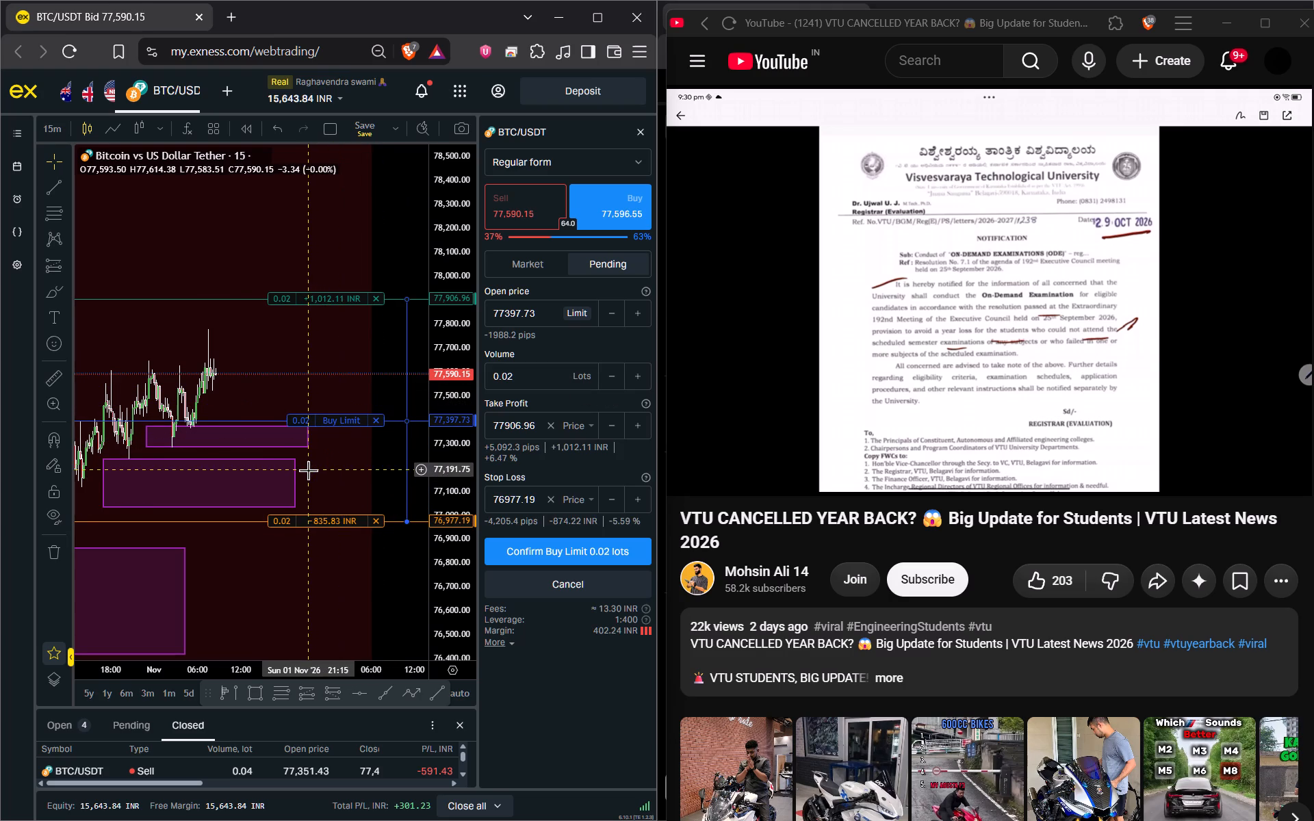
left_click_drag(305, 523, 317, 518)
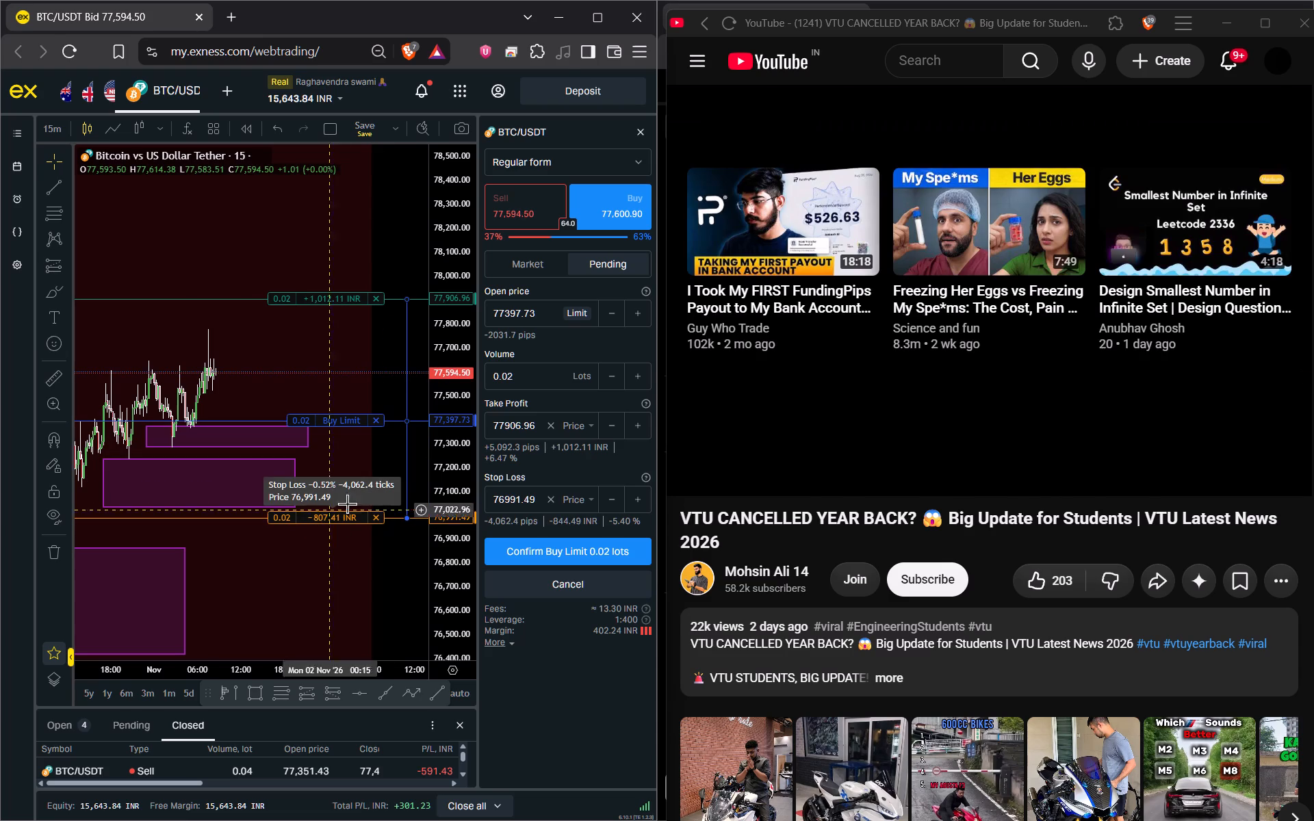
Return to the YouTube home feed and open the watch history.
left_click(801, 144)
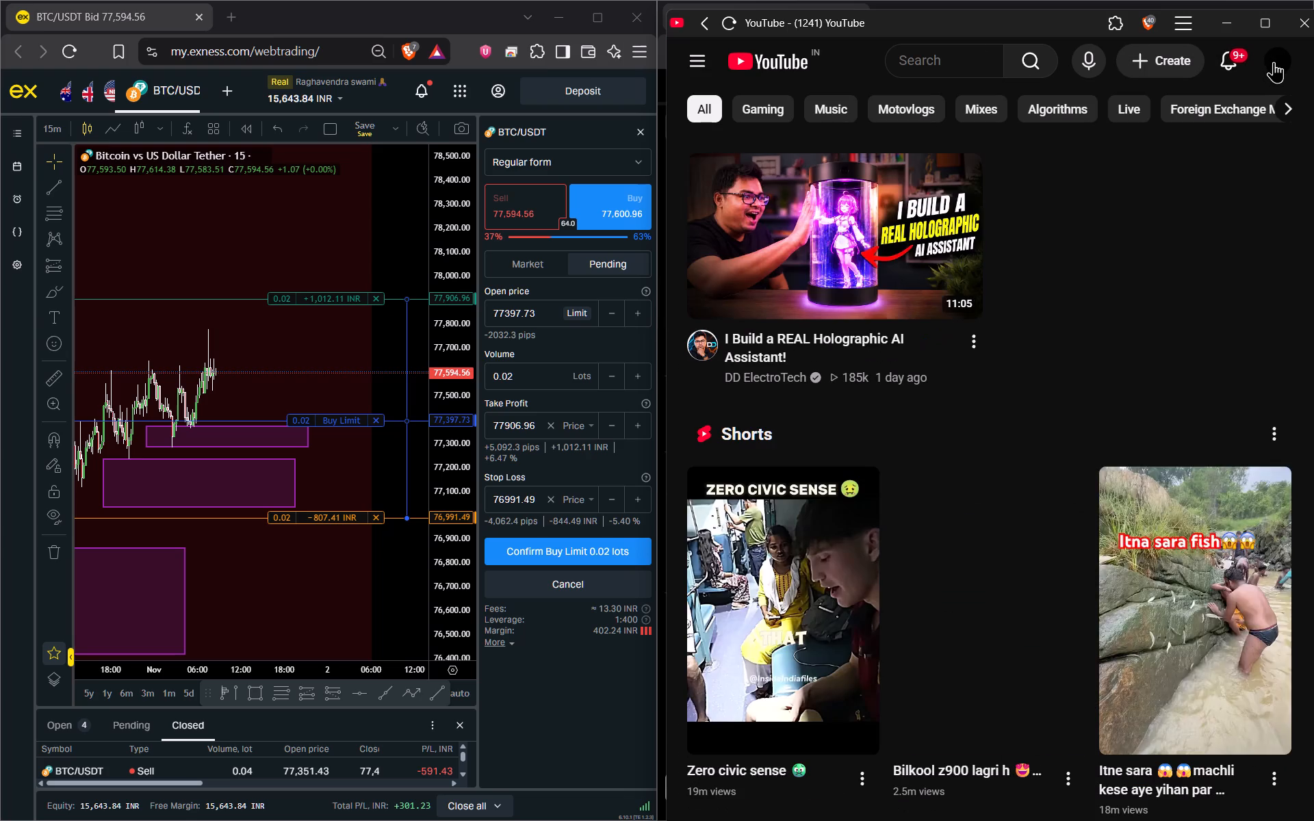
left_click(1274, 62)
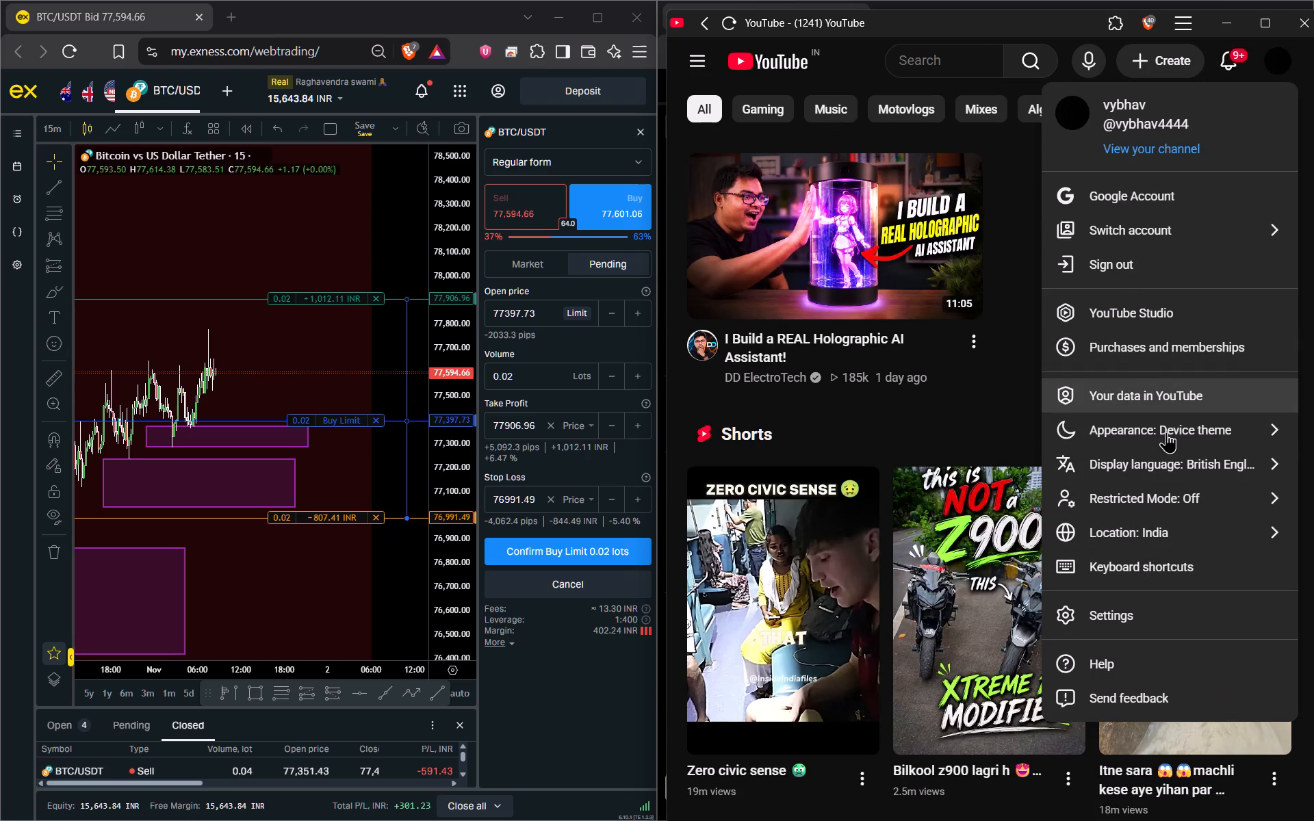
left_click(789, 60)
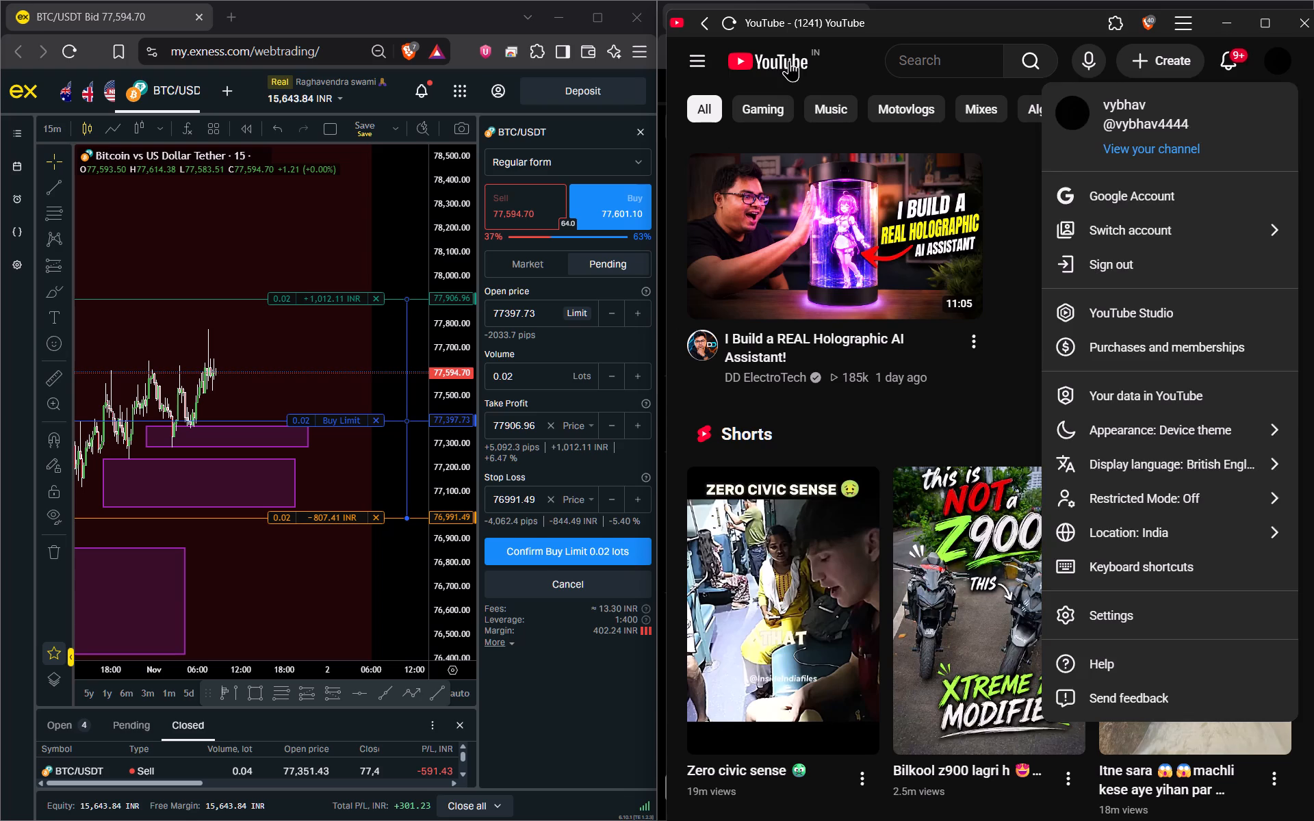
left_click(1277, 64)
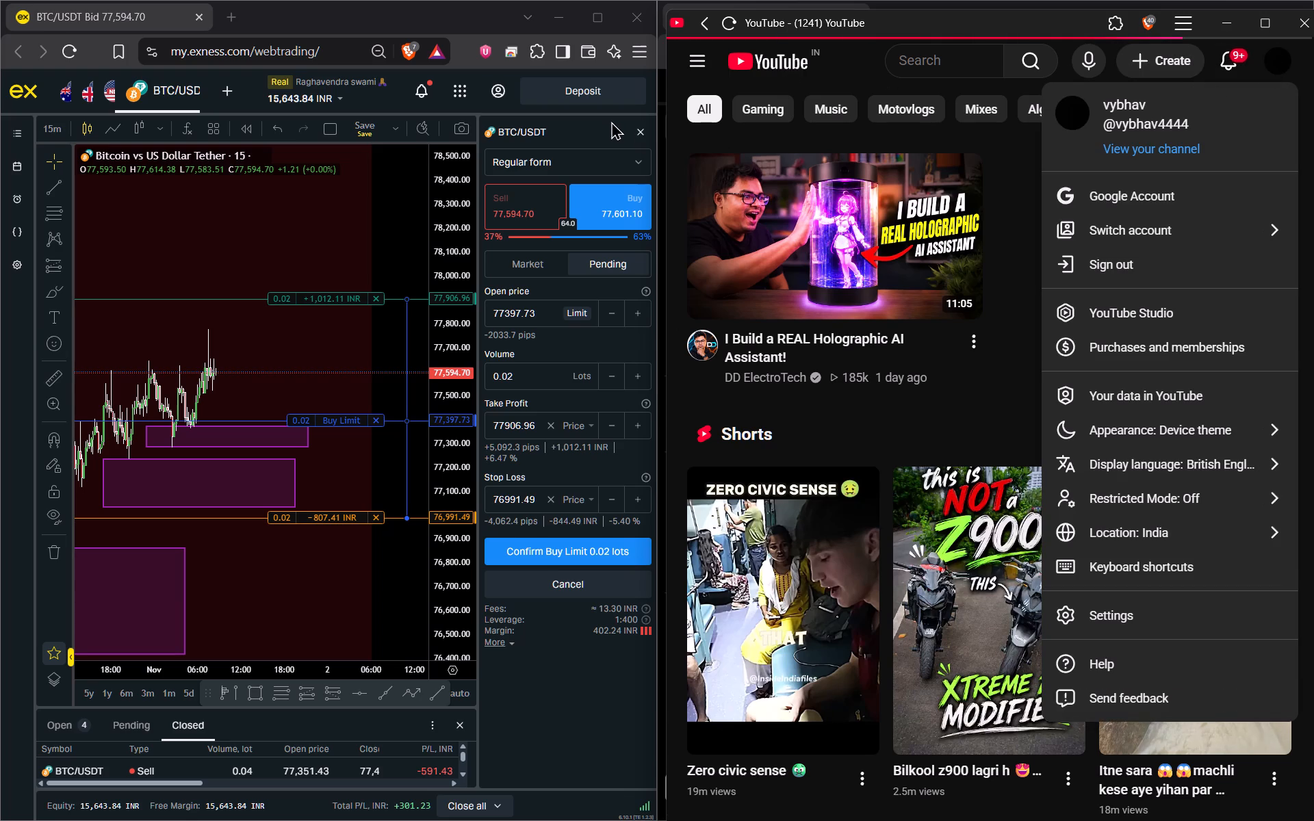
left_click(695, 56)
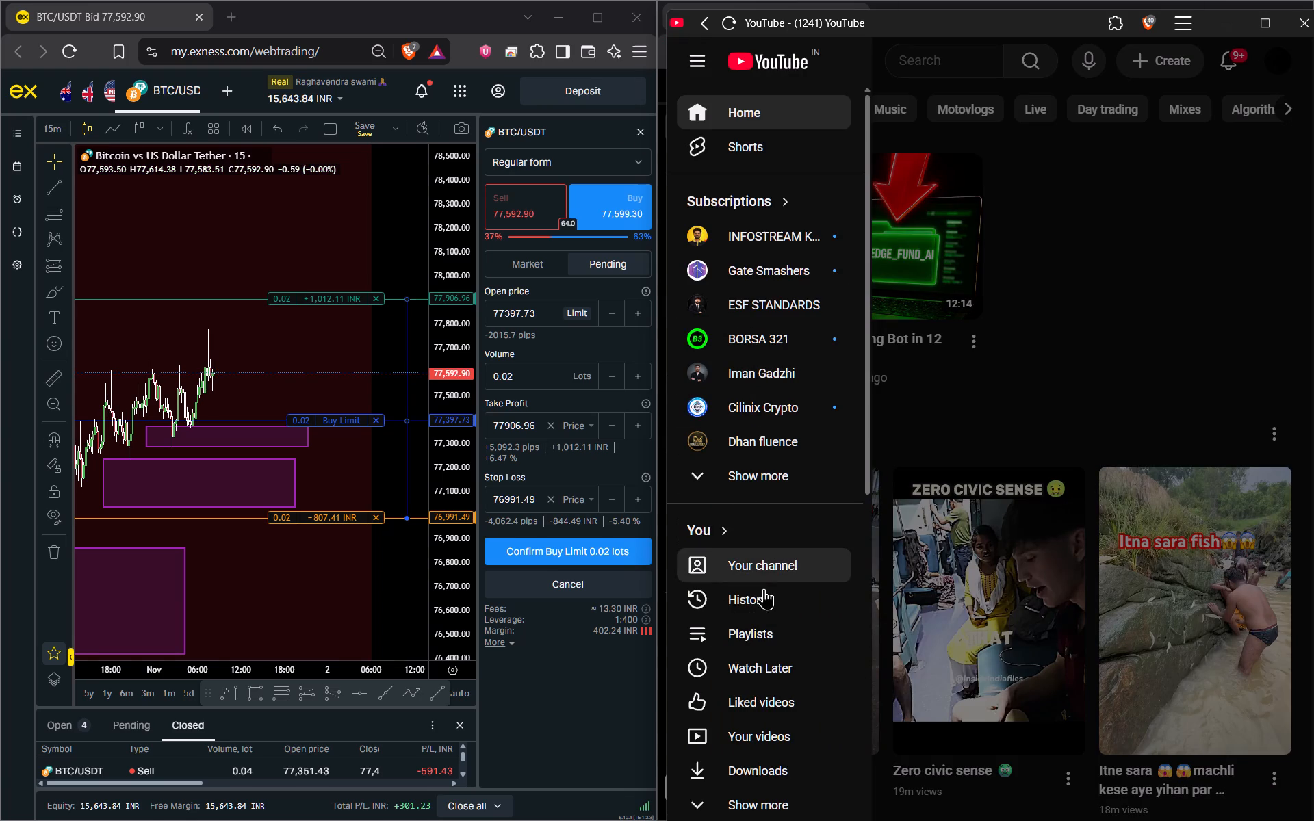
left_click(769, 597)
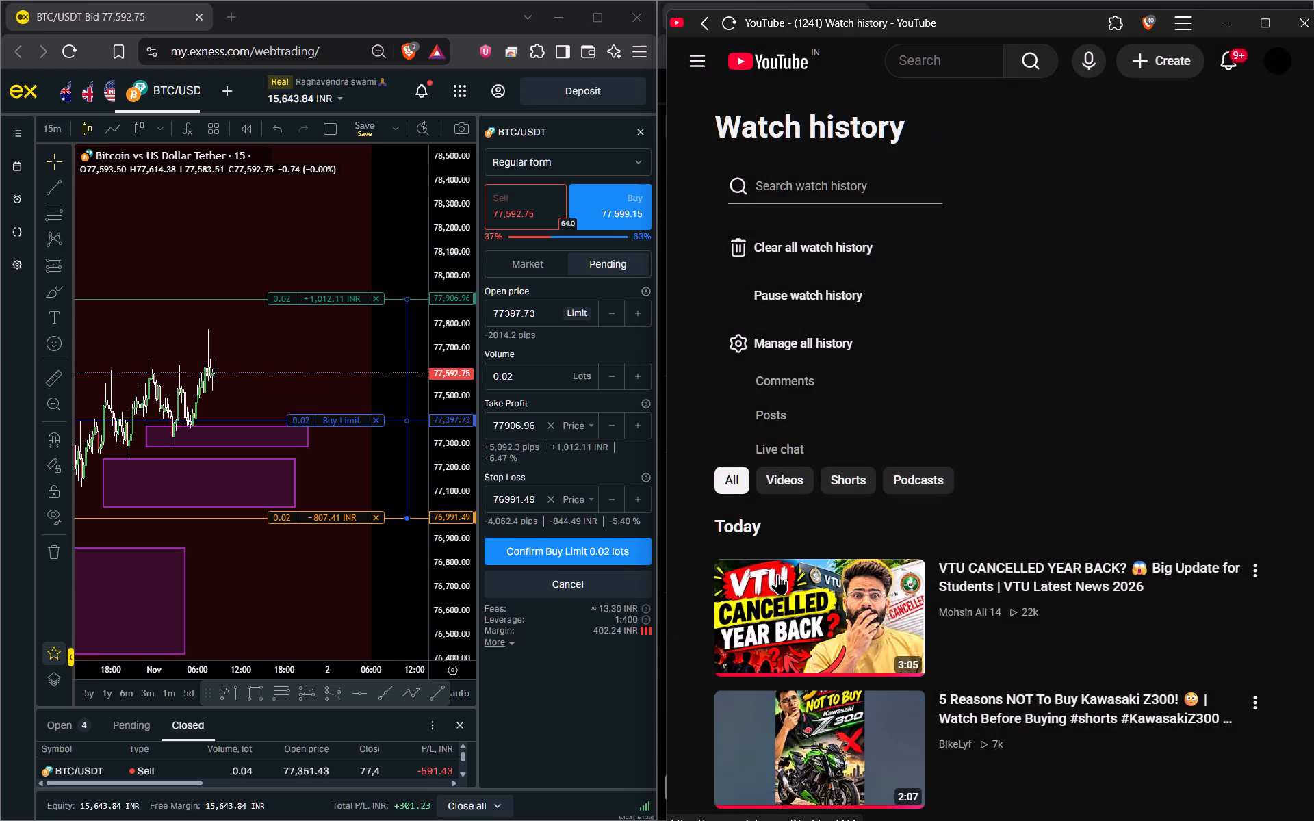
Find "Best Online Business to Make $10k+/month In 2026 (Beginner Friendly)" in the watch history, play it and try rewinding toward its beginning.
scroll(1128, 311, "down", 2)
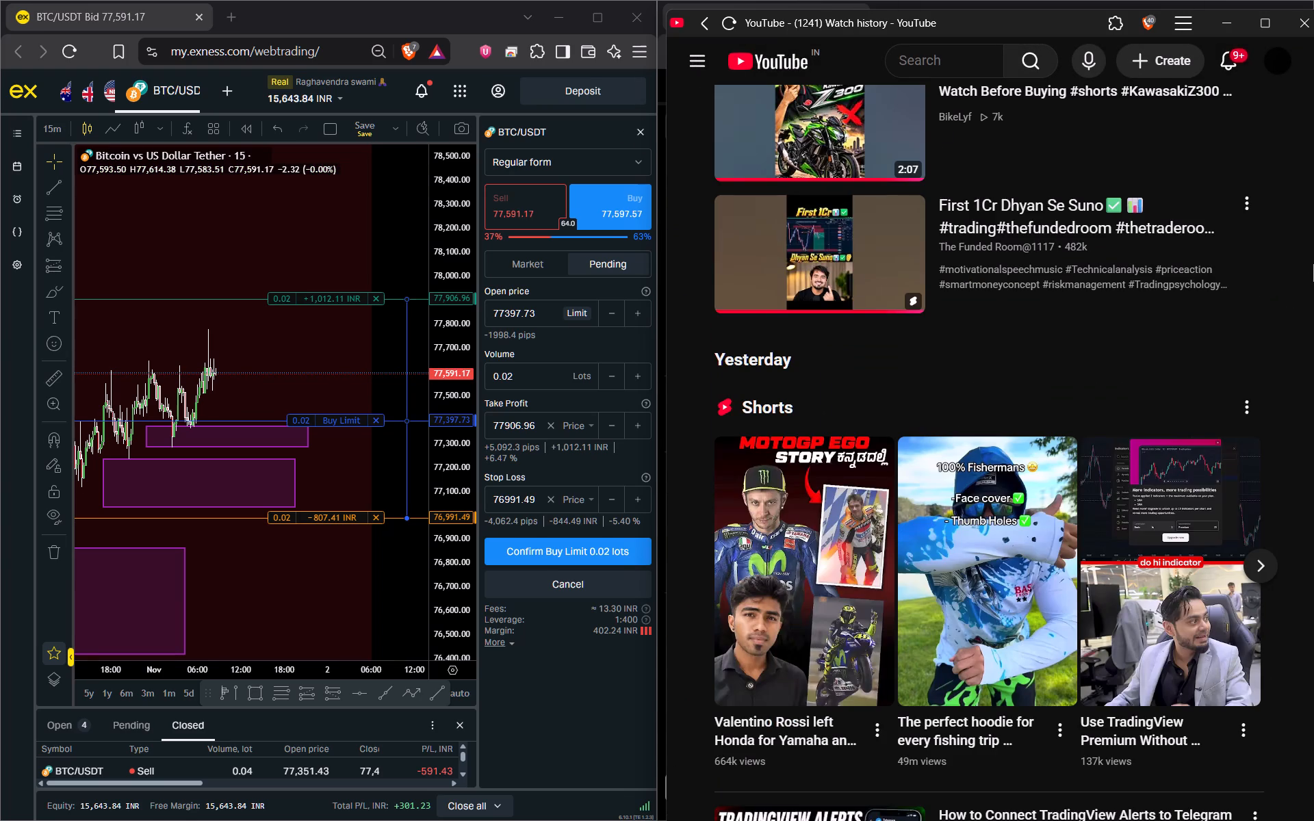
scroll(1313, 263, "down", 2)
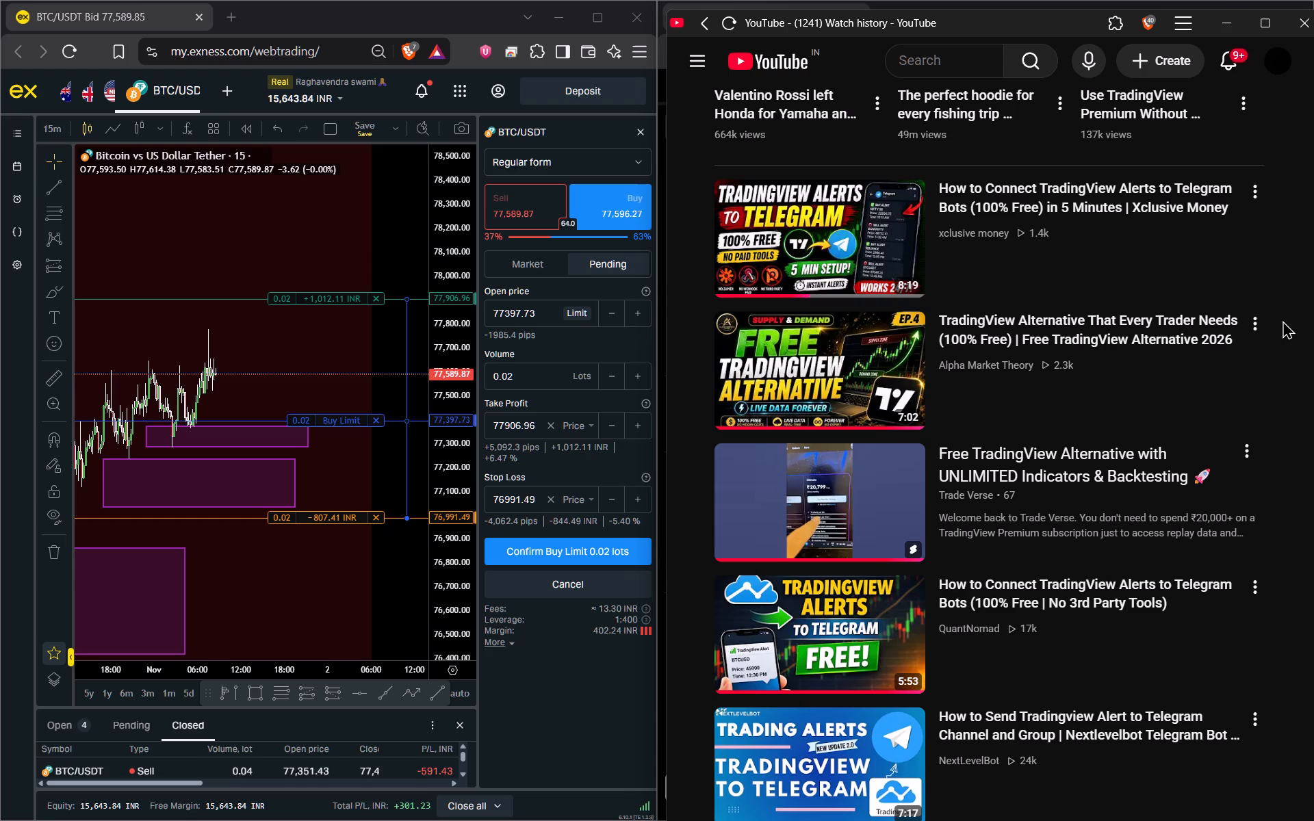
scroll(1283, 320, "up", 3)
scroll(1283, 320, "down", 2)
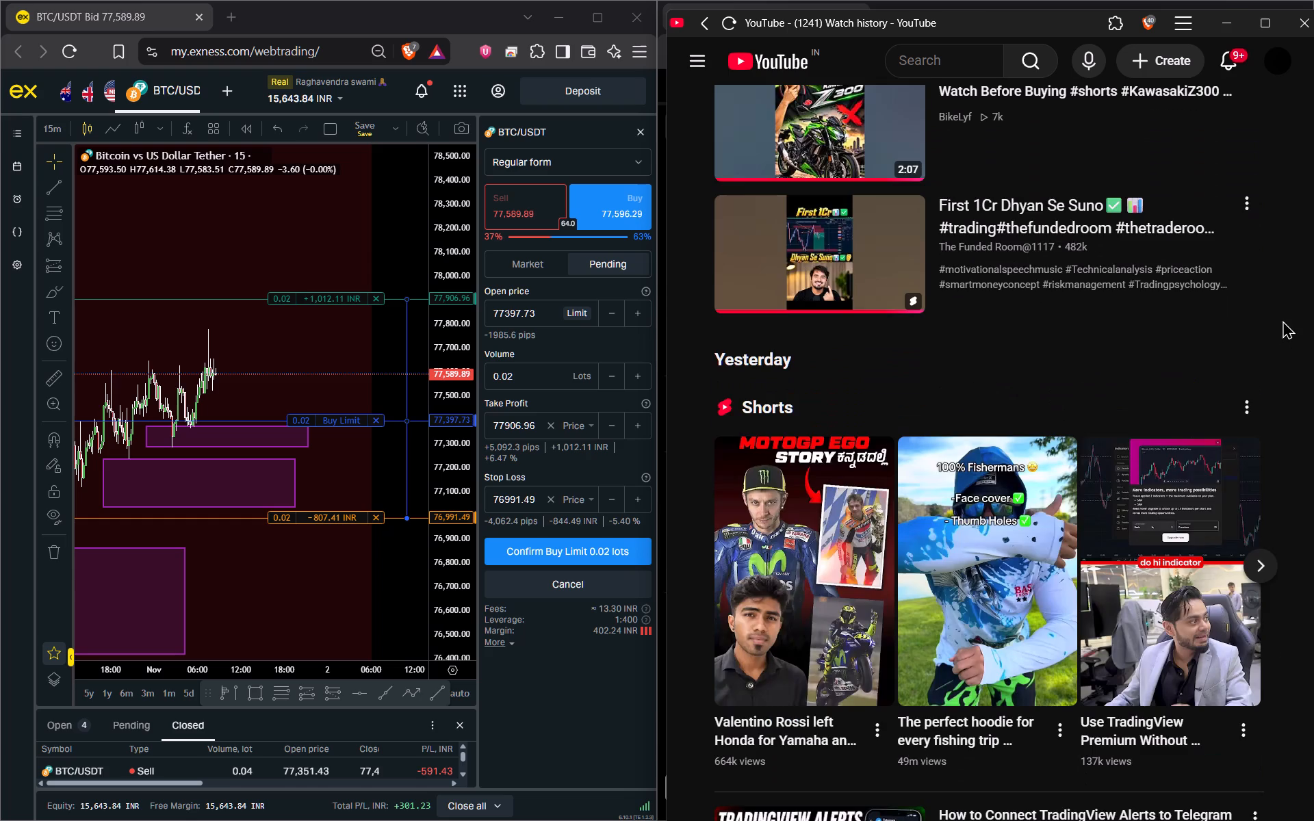
scroll(1283, 320, "down", 2)
left_click(829, 597)
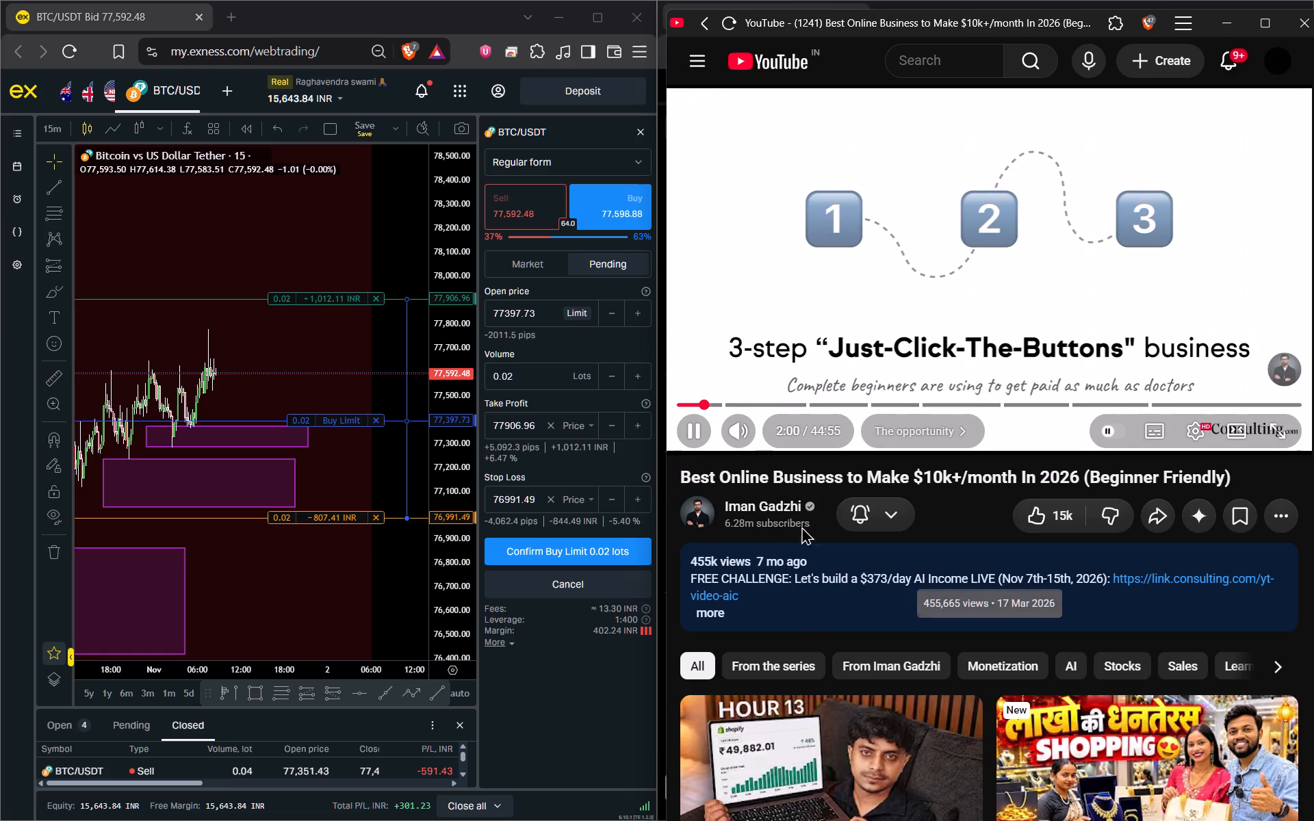
left_click_drag(688, 397, 665, 399)
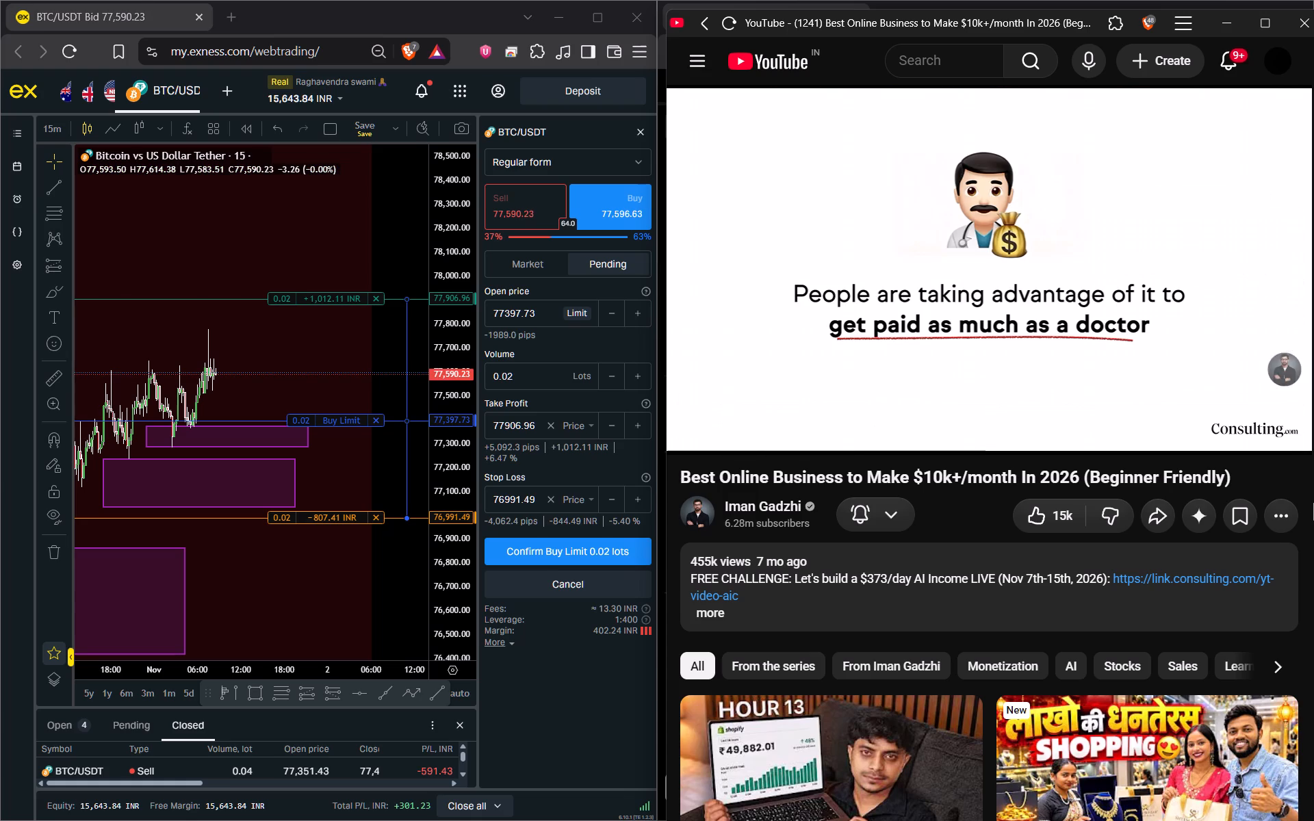
scroll(1296, 534, "up", 2)
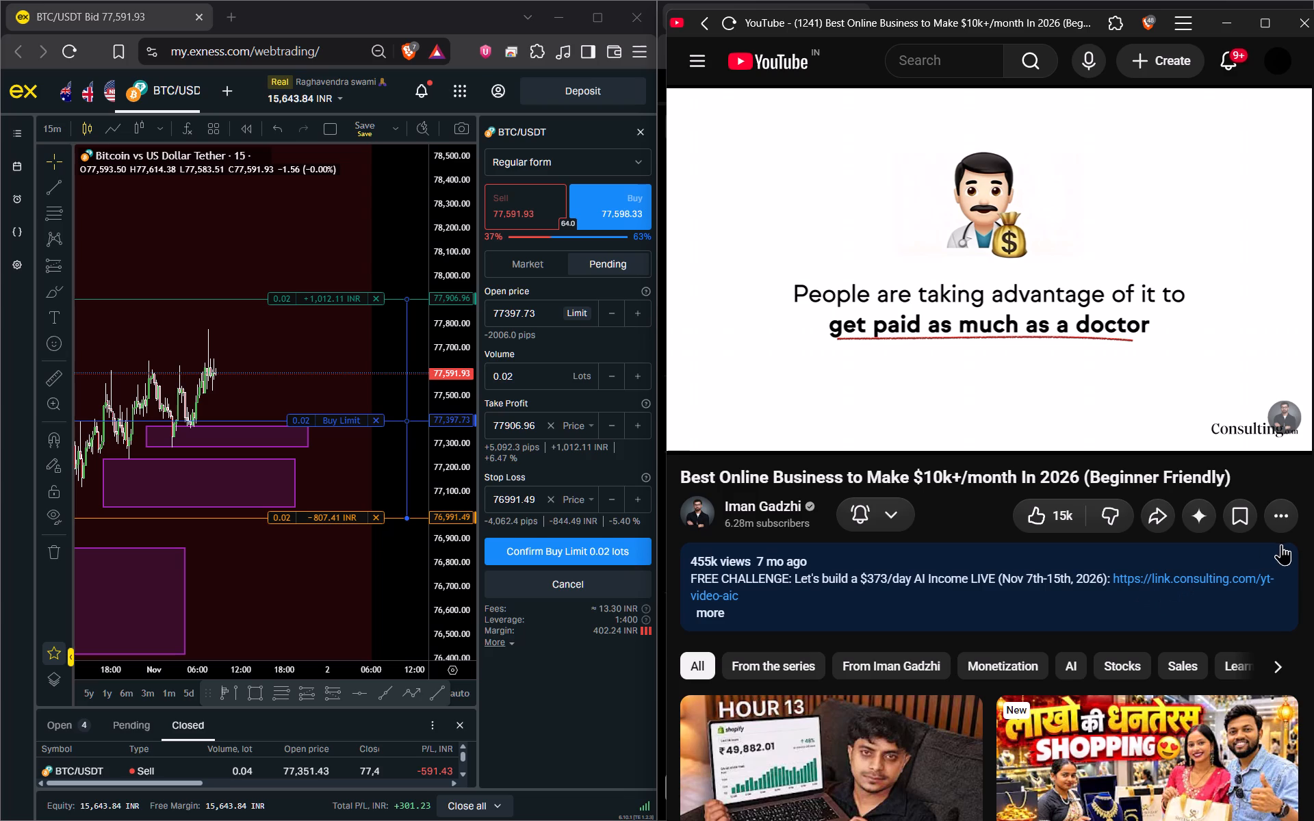